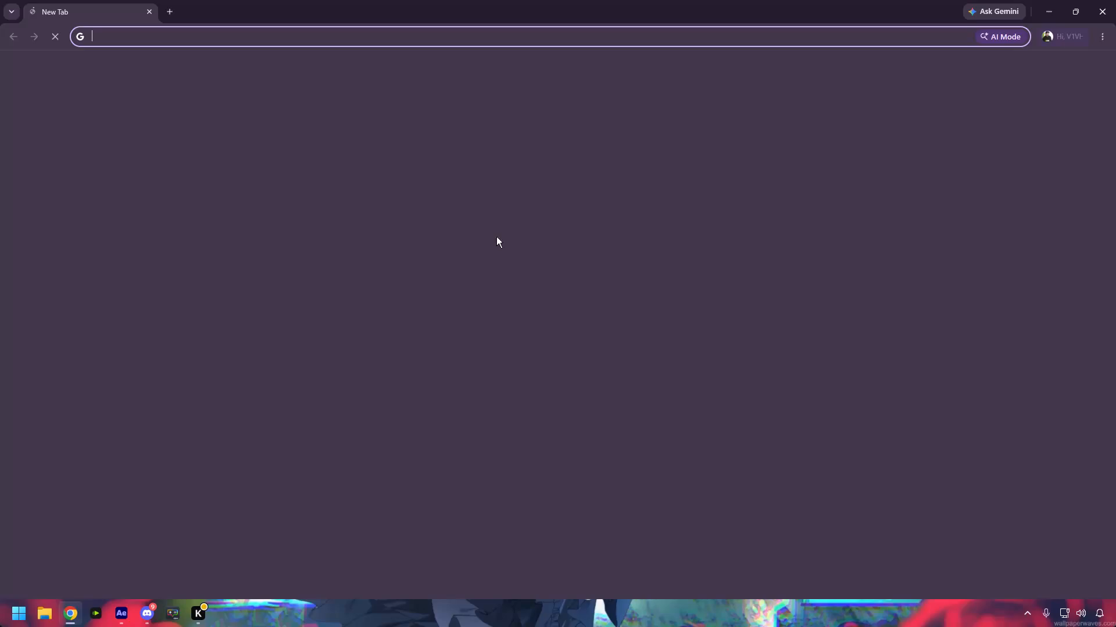
Search Google for youtube and open the YouTube home page.
left_click(470, 225)
left_click(381, 272)
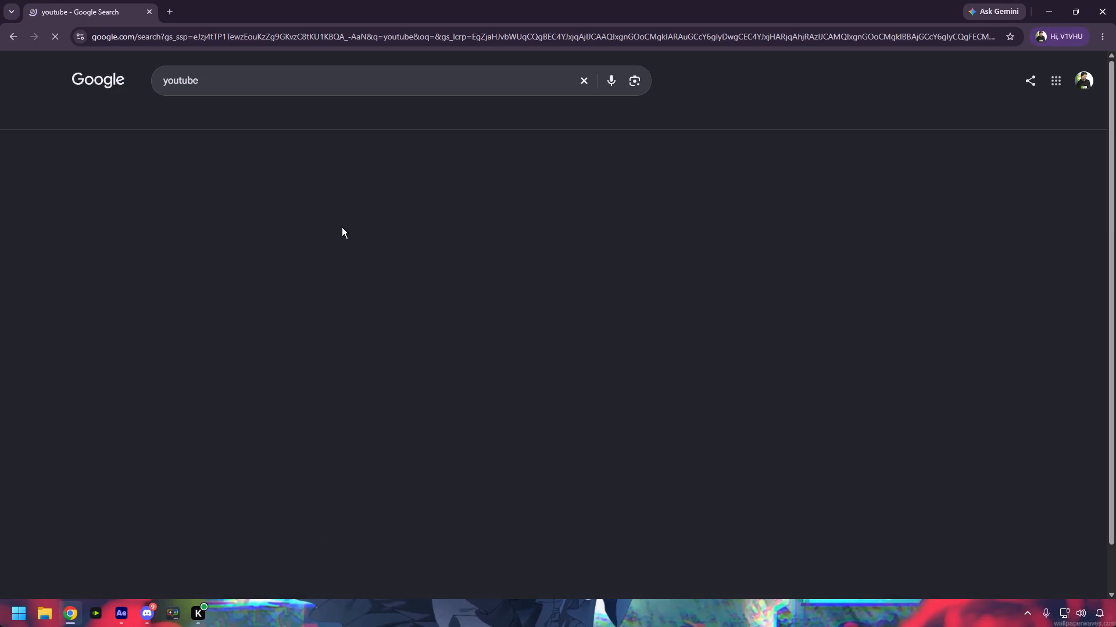
left_click(176, 172)
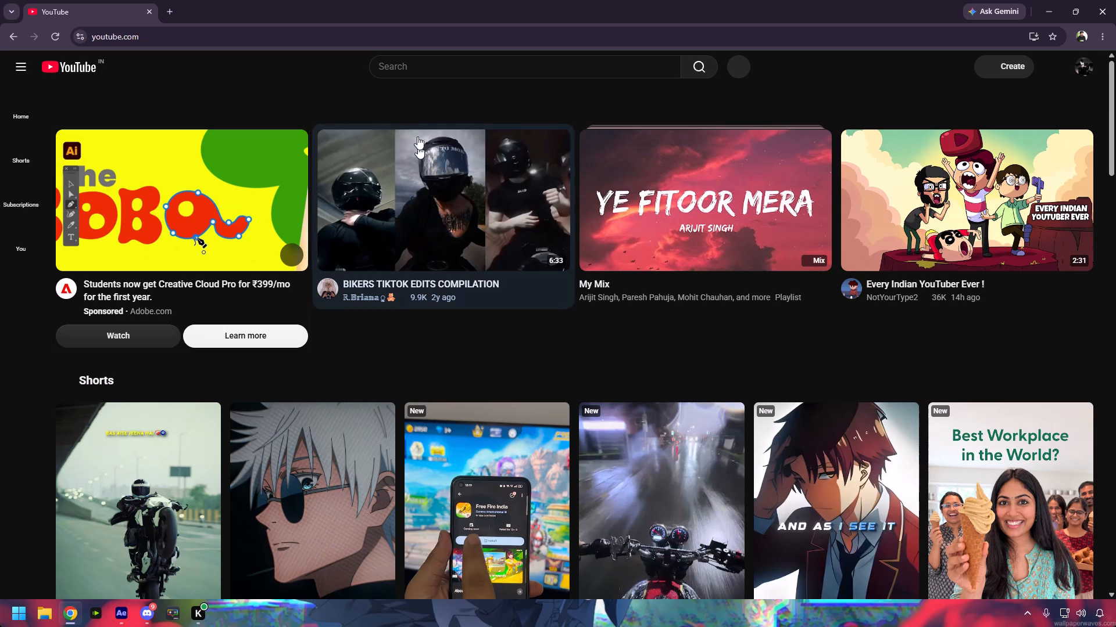
Search YouTube for "squeeze zoom ae" and open the video "Easy warp pinch tutorial on after effects.".
left_click(405, 71)
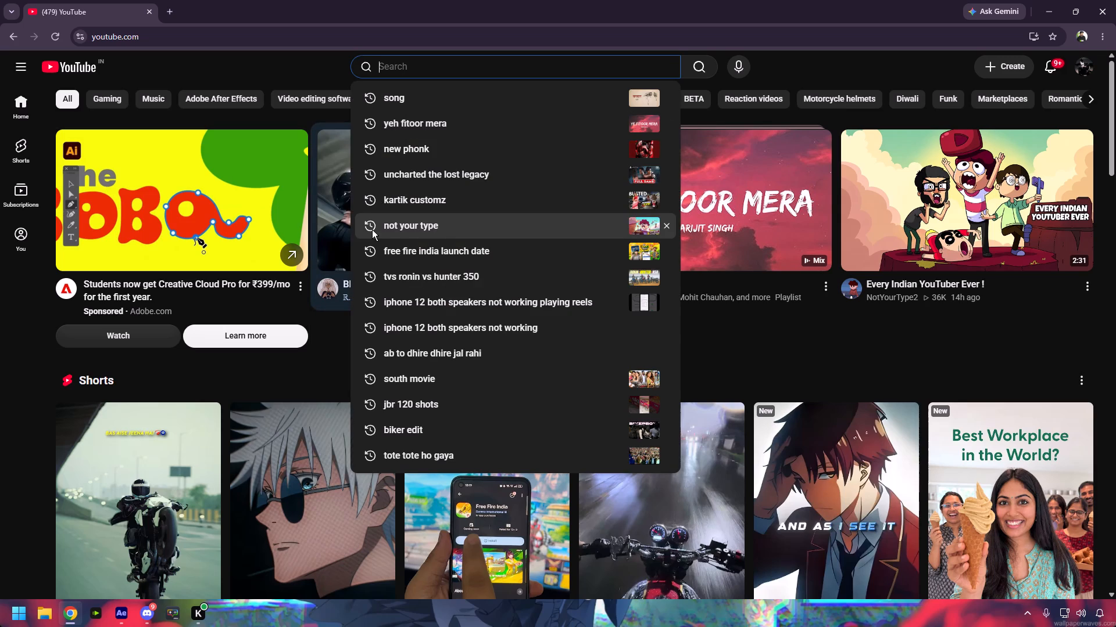
key("s")
type("qu")
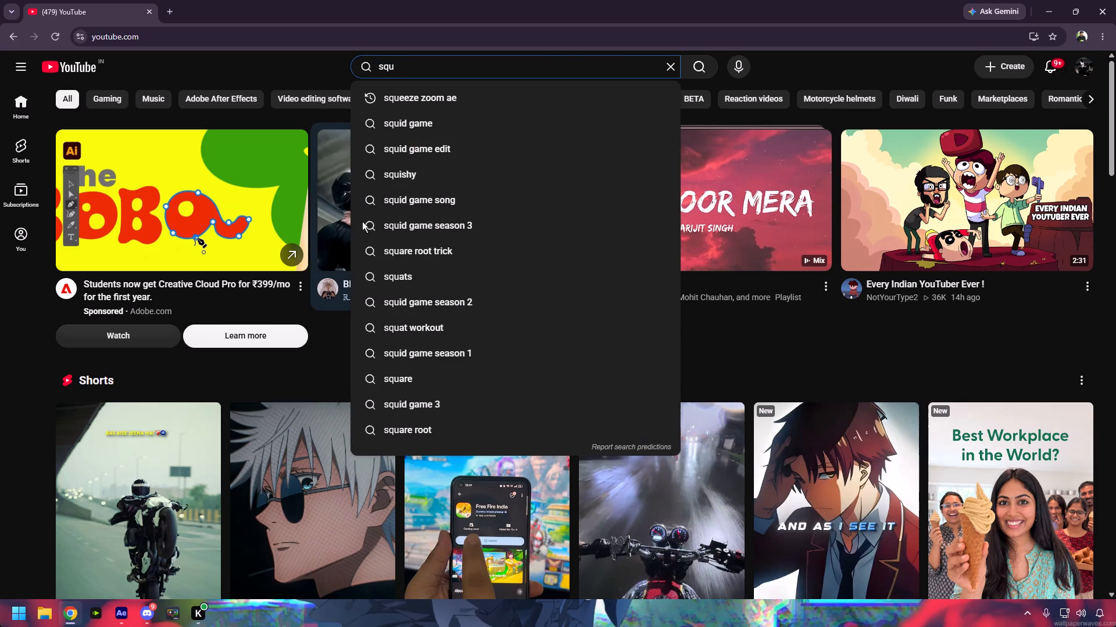
left_click(409, 99)
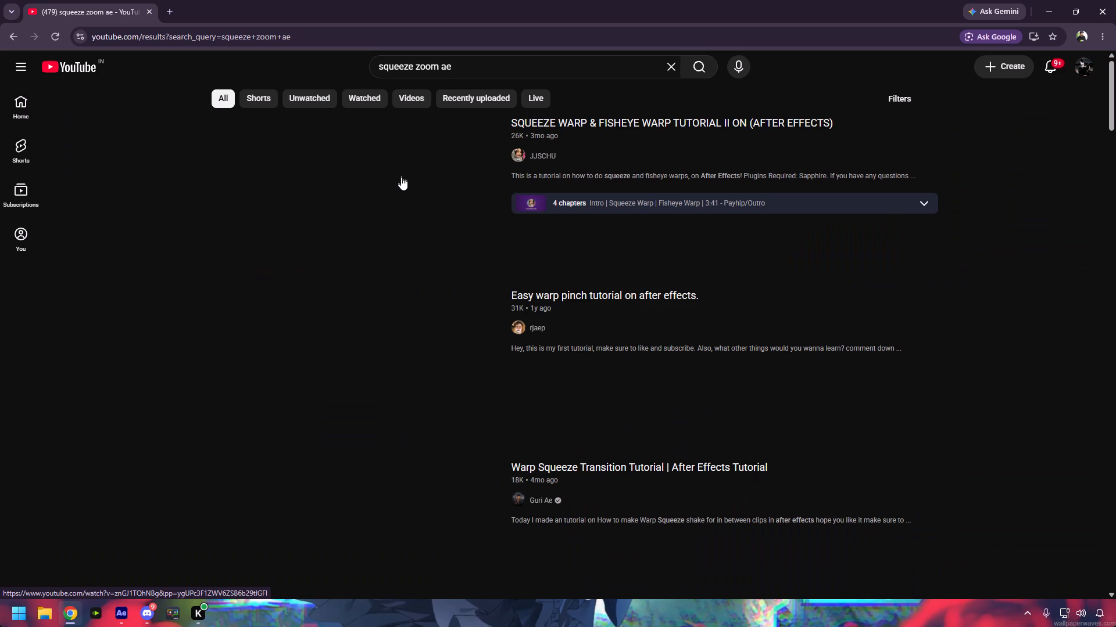
left_click(373, 383)
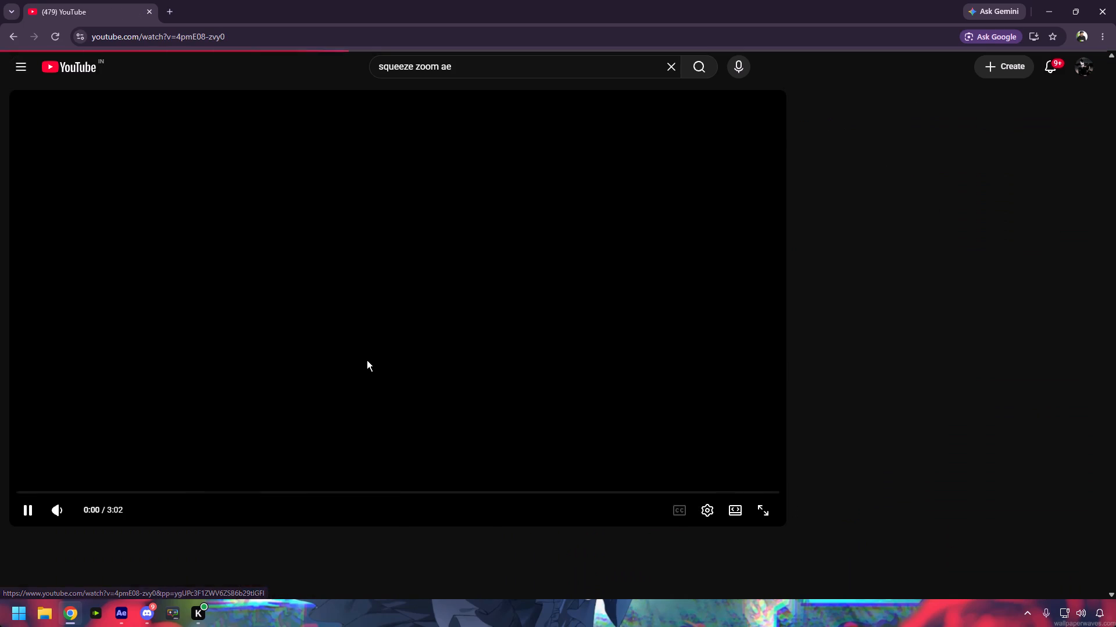
Change the YouTube search to "squeeze zoom in" and run it.
left_click(478, 59)
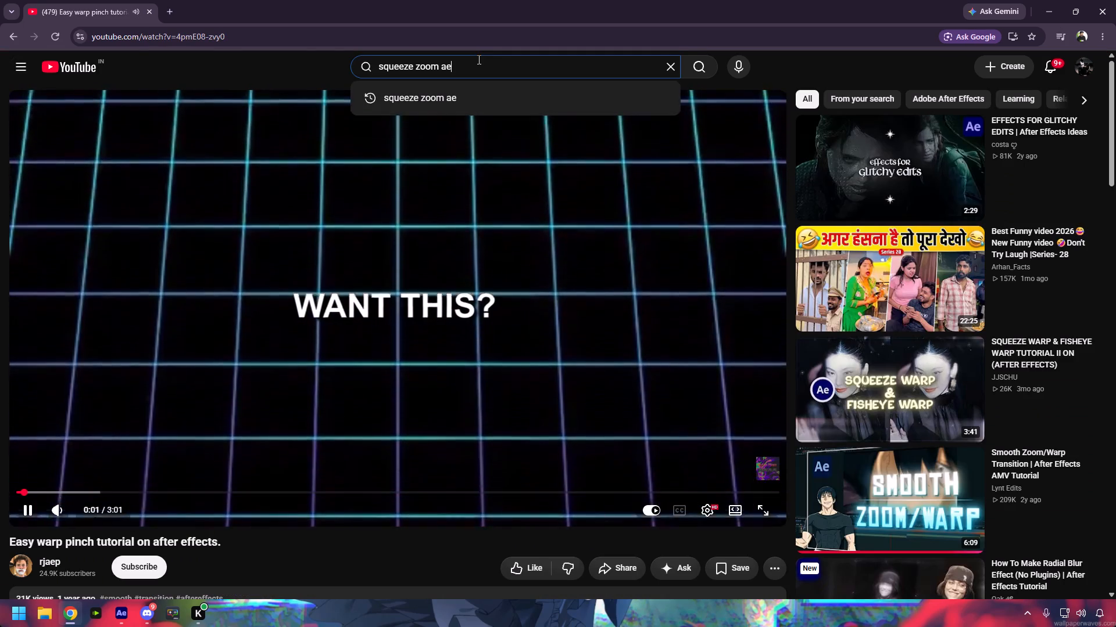
key("BackSpace")
key("BackSpace")
type("in")
key("Return")
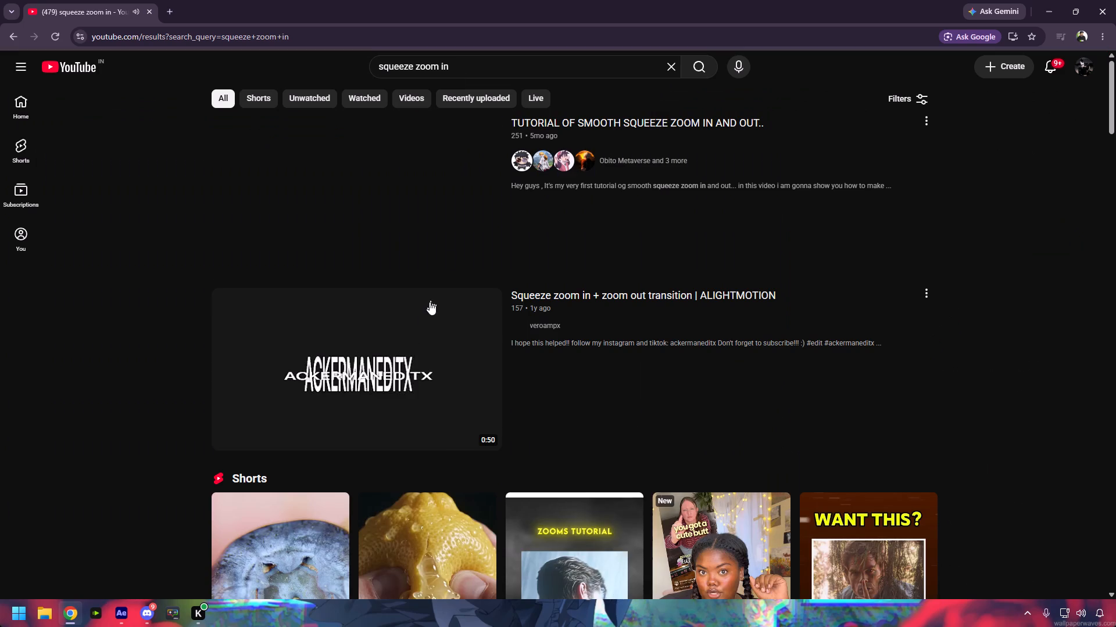
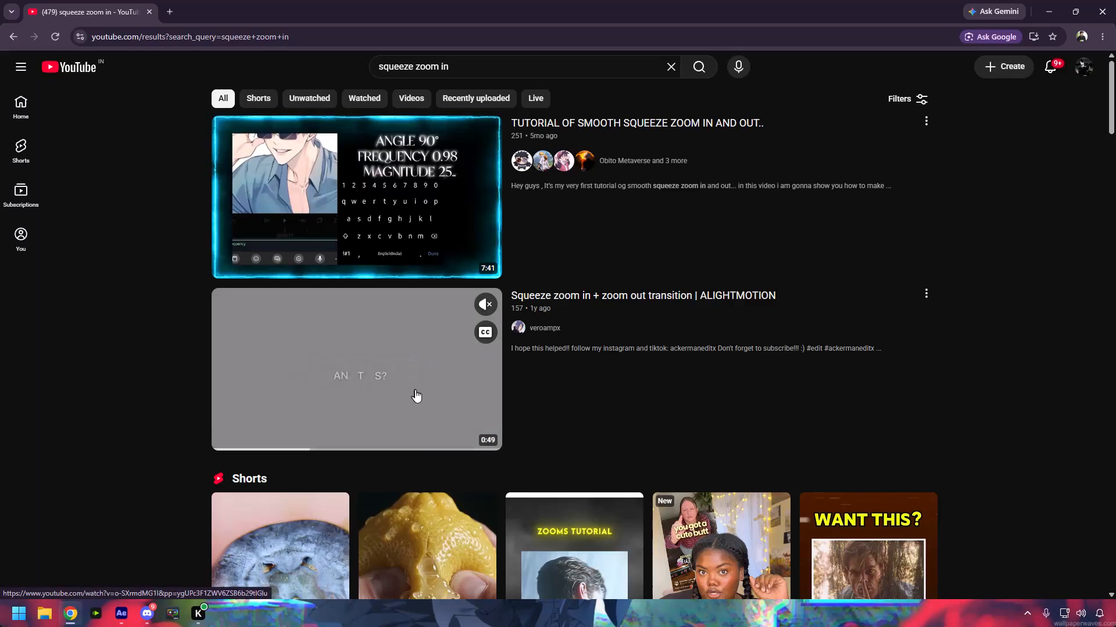
Look through the search results and preview the video "How to Make a SMOOTH Zoom In & Zoom Out Effect | After Effects" with sound.
scroll(417, 397, "down", 11)
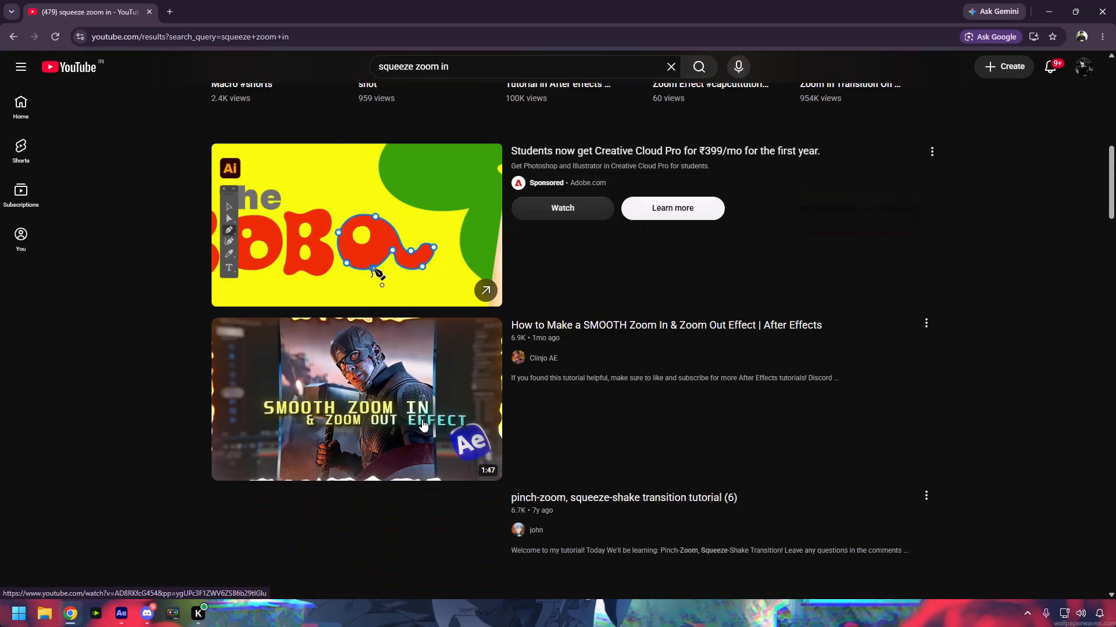
left_click(487, 338)
left_click(483, 359)
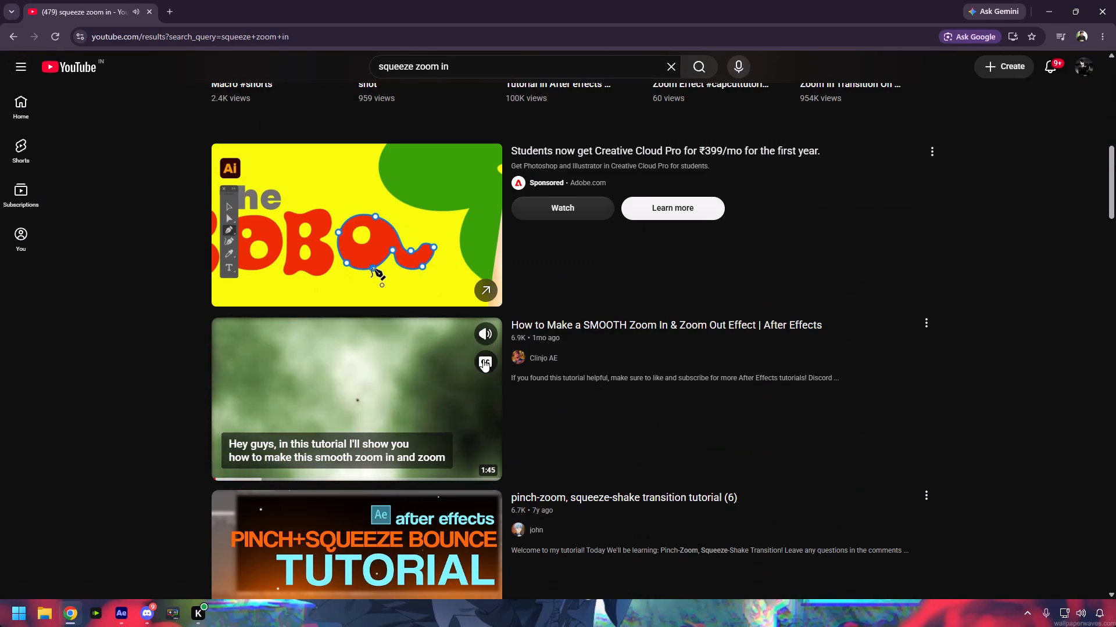
left_click(485, 334)
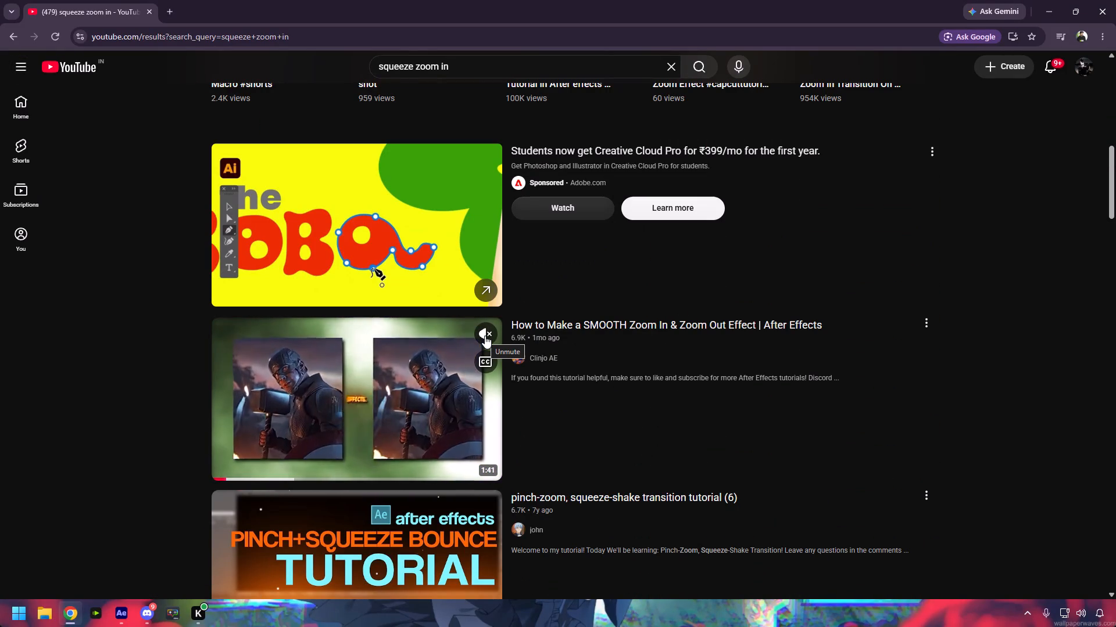
Examine the other results for a matching effect and preview "Squeeze zoom in + zoom out transition | ALIGHTMOTION" with sound.
scroll(443, 432, "down", 3)
scroll(443, 432, "up", 1)
scroll(443, 432, "down", 3)
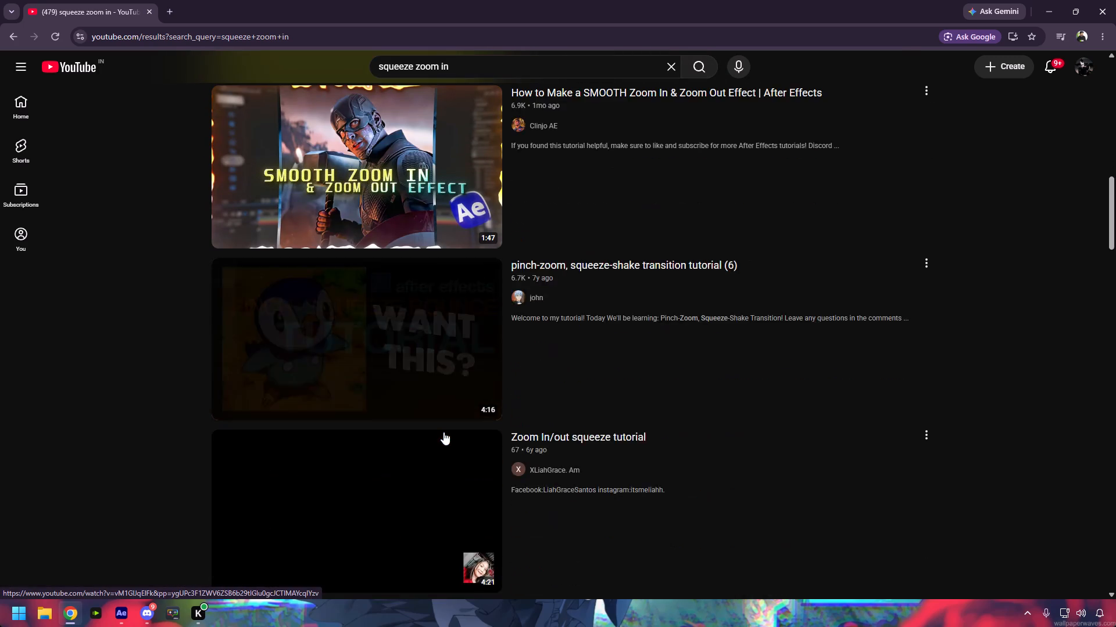
scroll(443, 432, "down", 2)
scroll(443, 428, "up", 4)
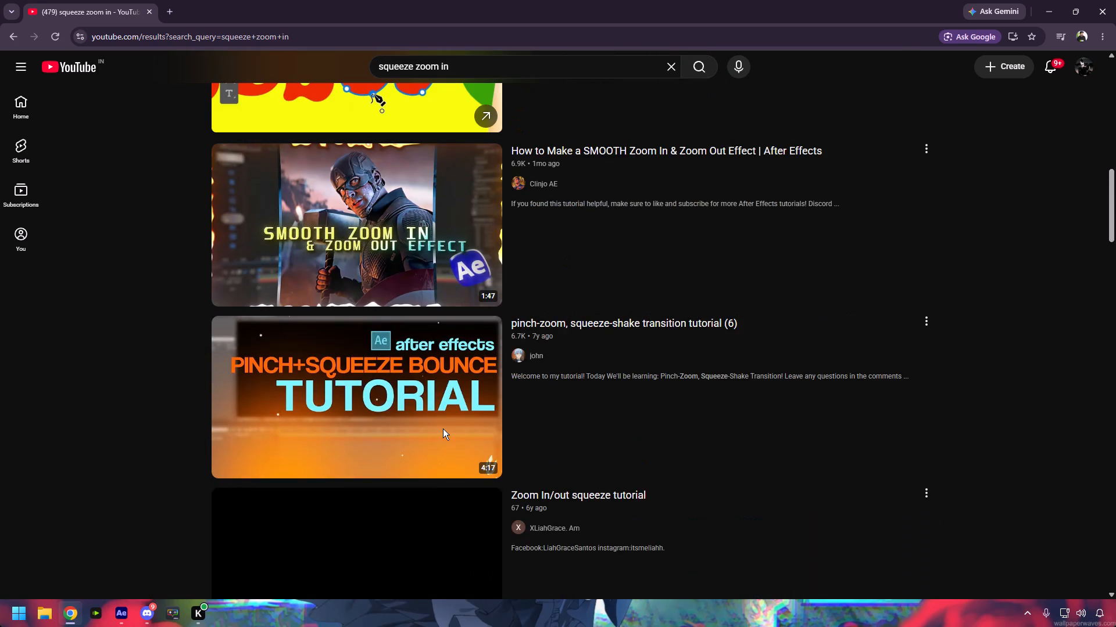
scroll(443, 428, "up", 12)
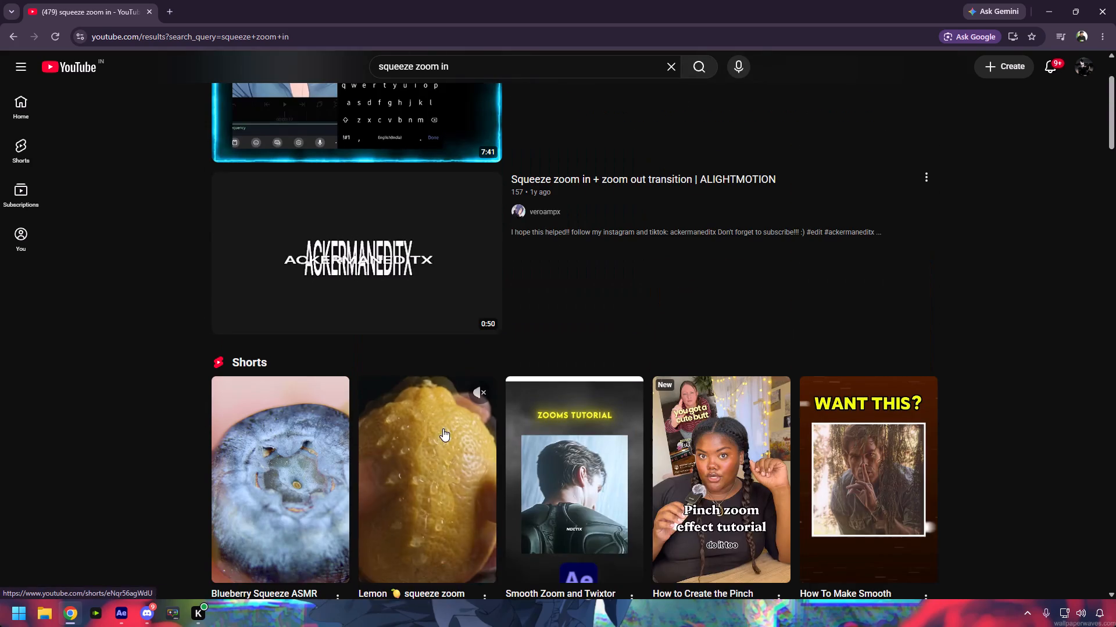
scroll(443, 428, "up", 4)
left_click(486, 330)
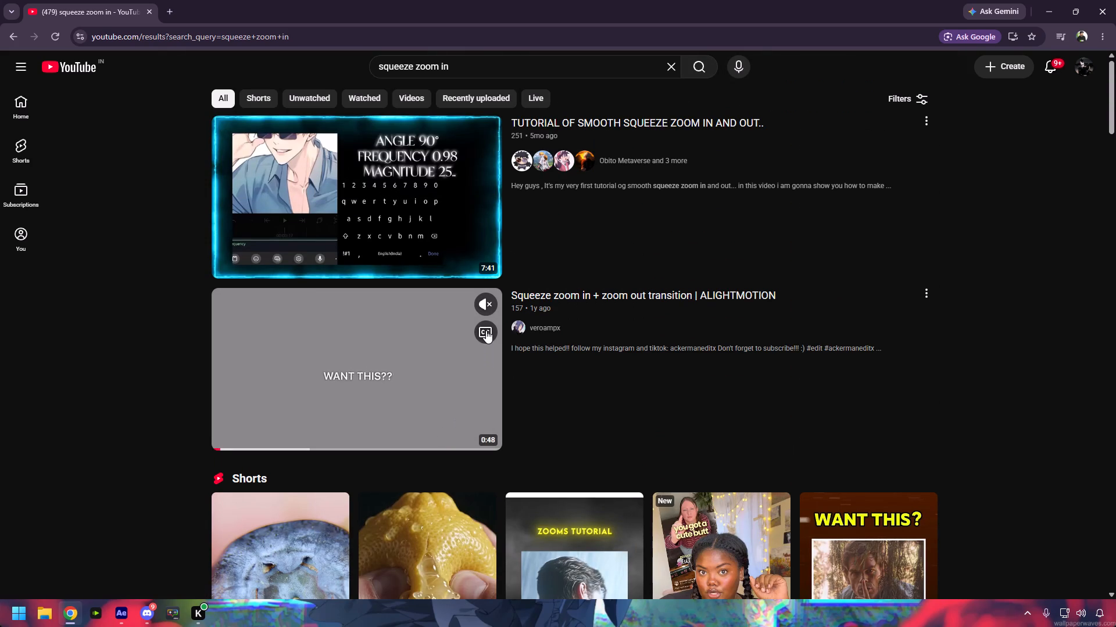
left_click(486, 307)
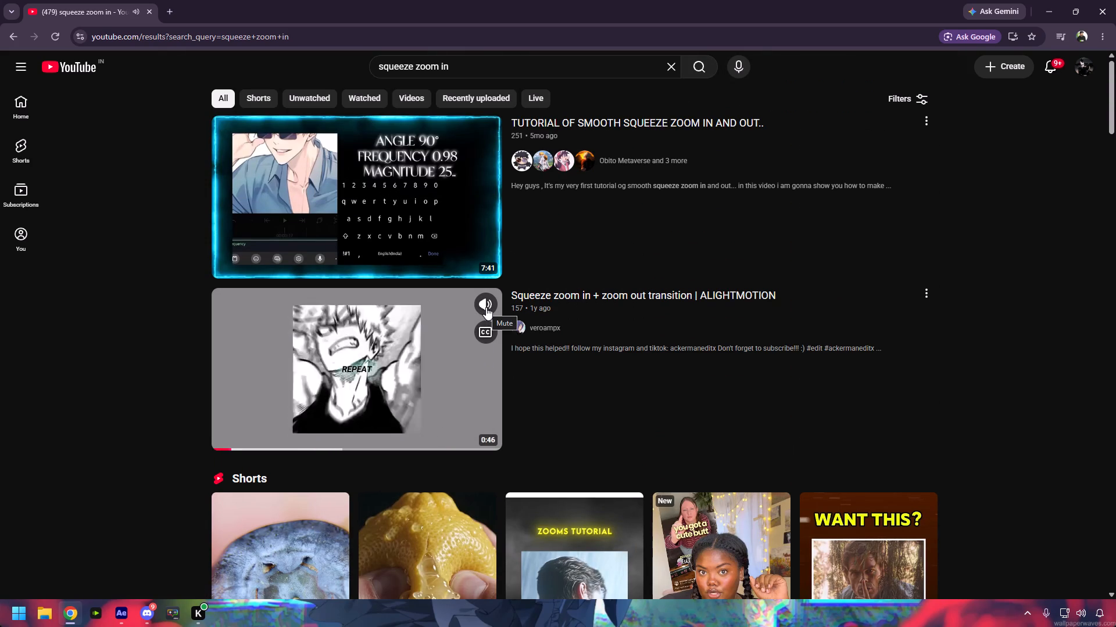
left_click(486, 307)
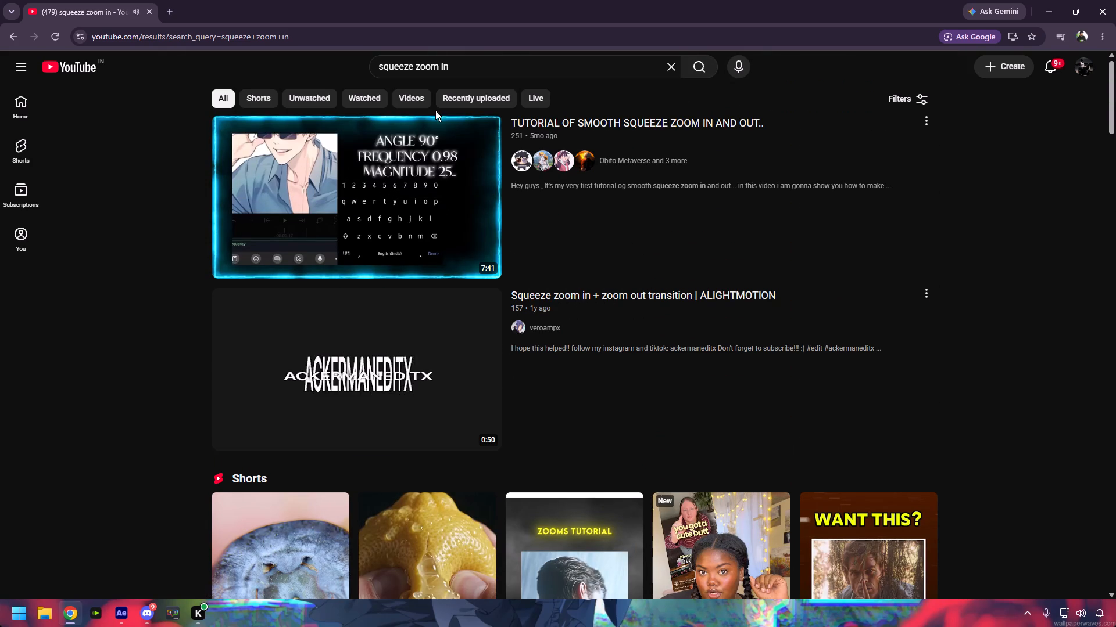
Change the YouTube search to "squeeze zoom in after effects" and run it.
left_click(468, 66)
key("space")
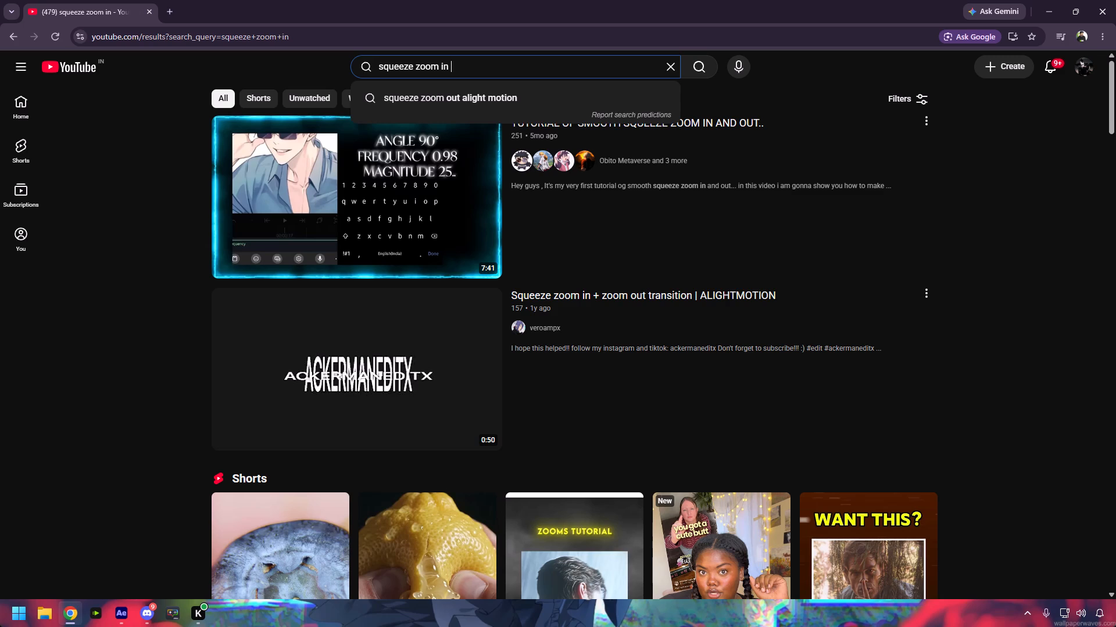
type("a")
type("fyter")
key("BackSpace")
key("BackSpace")
key("BackSpace")
key("BackSpace")
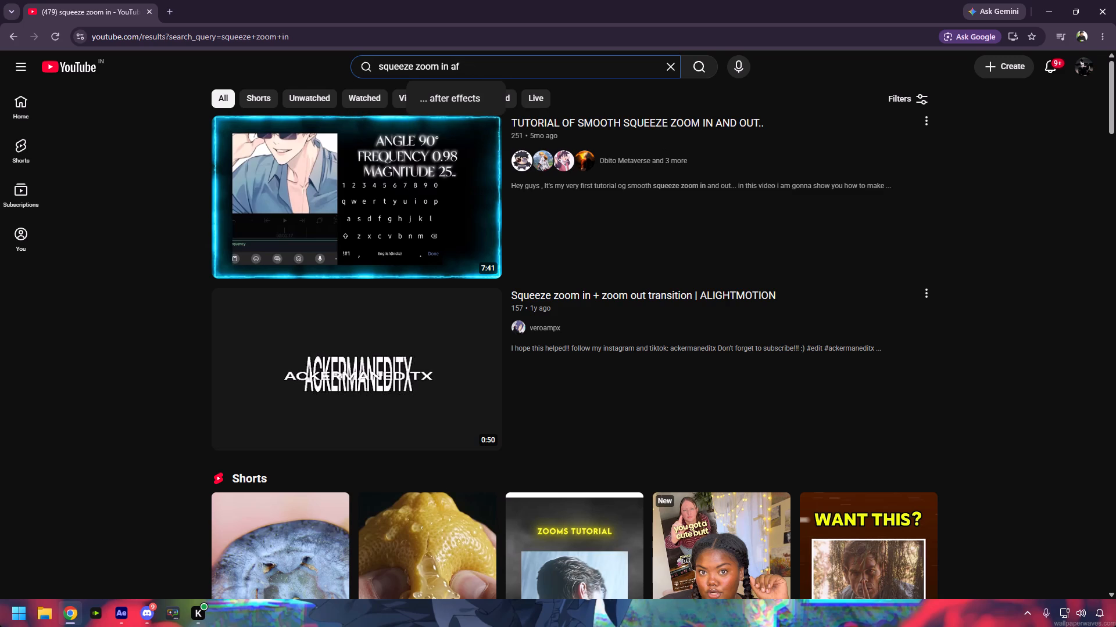
type("ter")
left_click(462, 90)
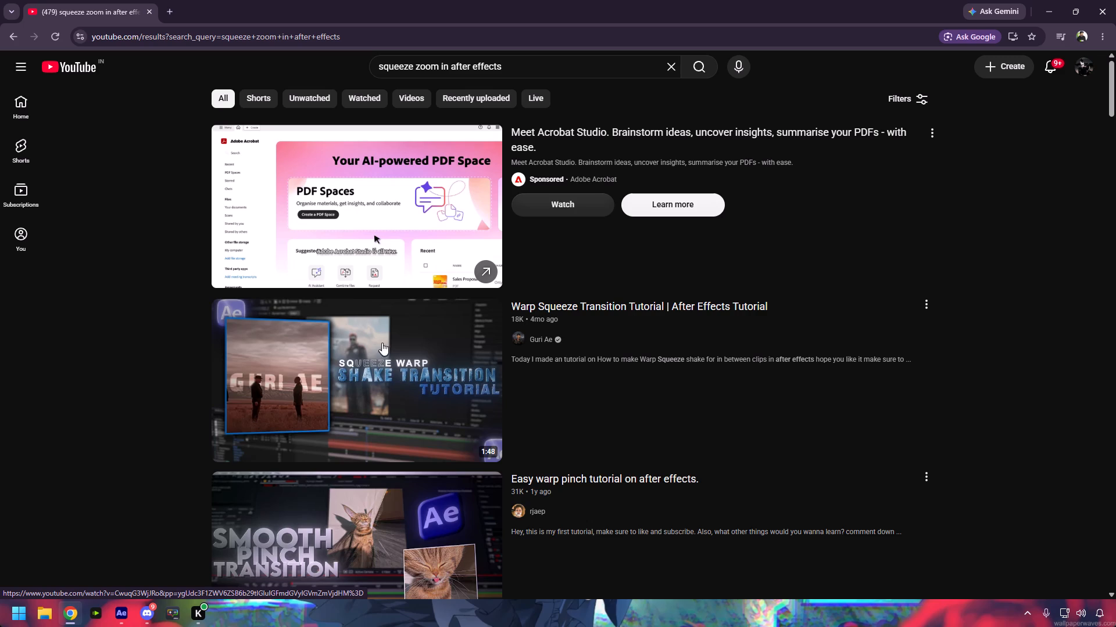
Open and like "Warp Squeeze Transition Tutorial | After Effects Tutorial", watching its opening before returning to the search results.
left_click(390, 390)
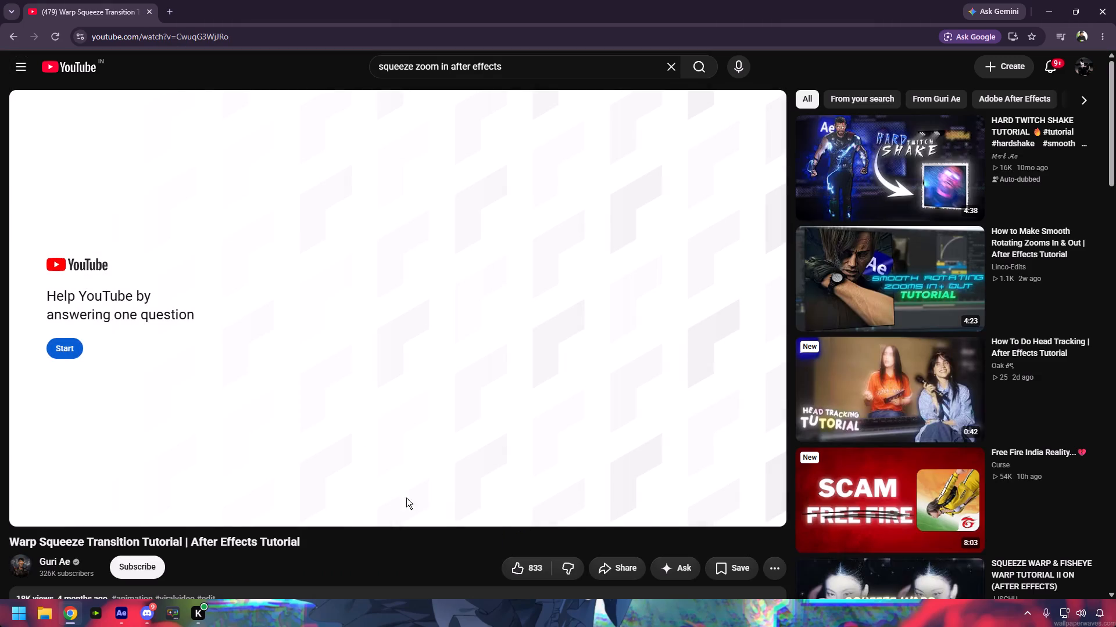
left_click(532, 571)
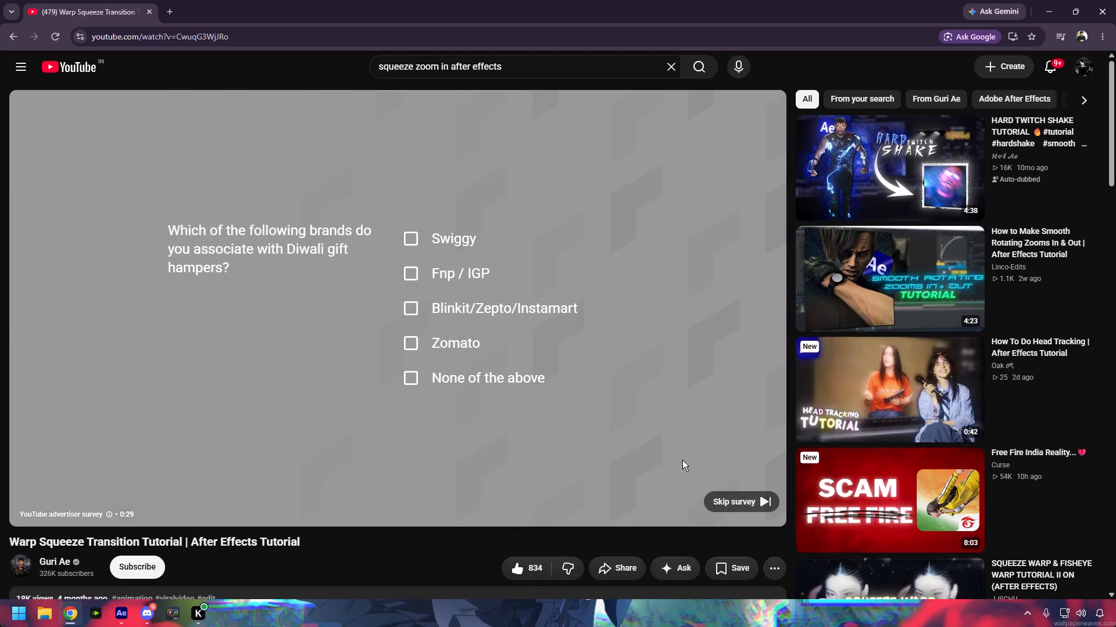
left_click(718, 499)
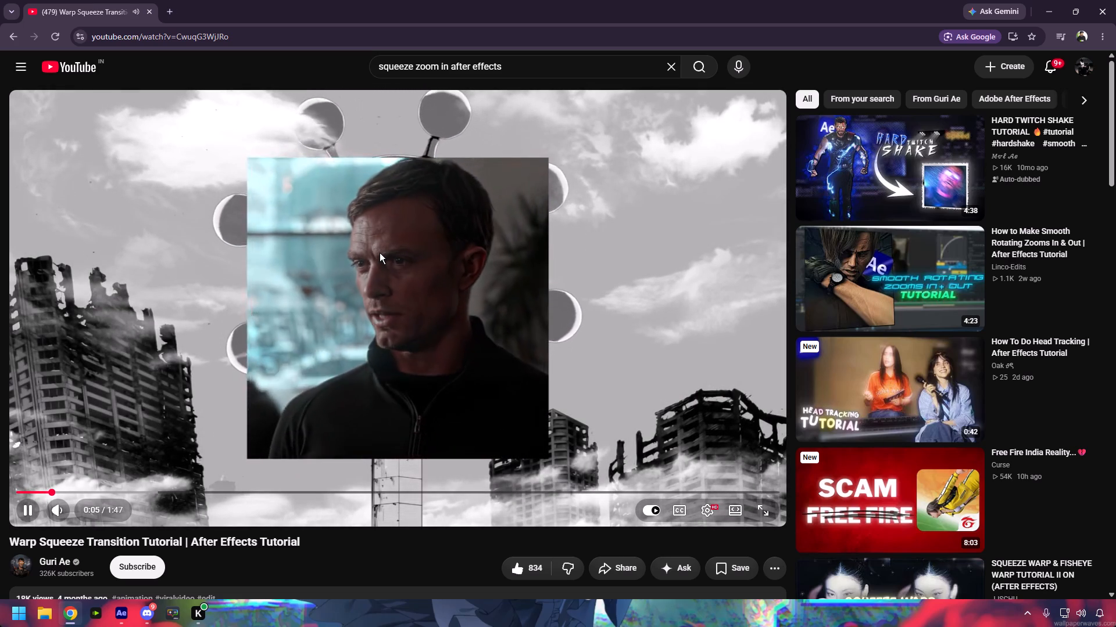
left_click(19, 35)
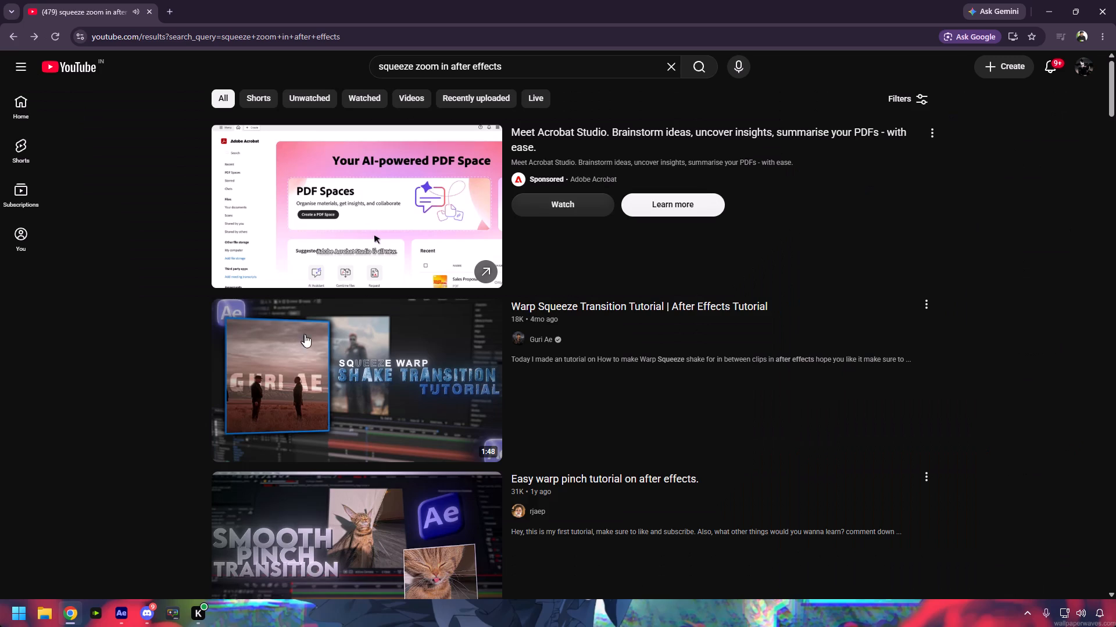
Open the video "Easy warp pinch tutorial on after effects." from the results and like it.
scroll(318, 372, "down", 3)
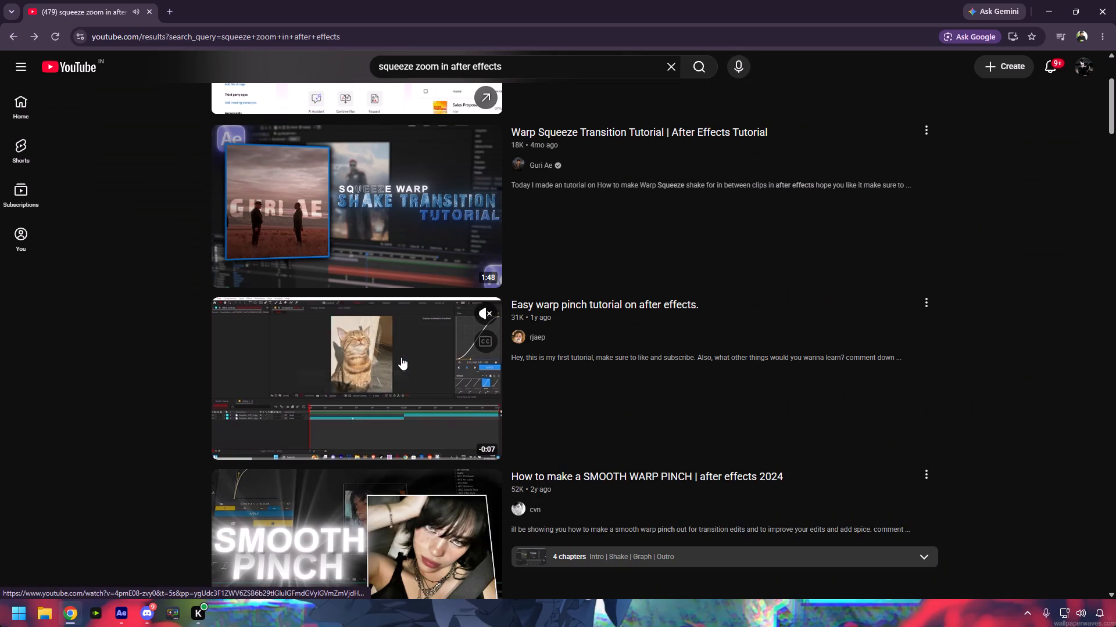
left_click(484, 313)
left_click(362, 401)
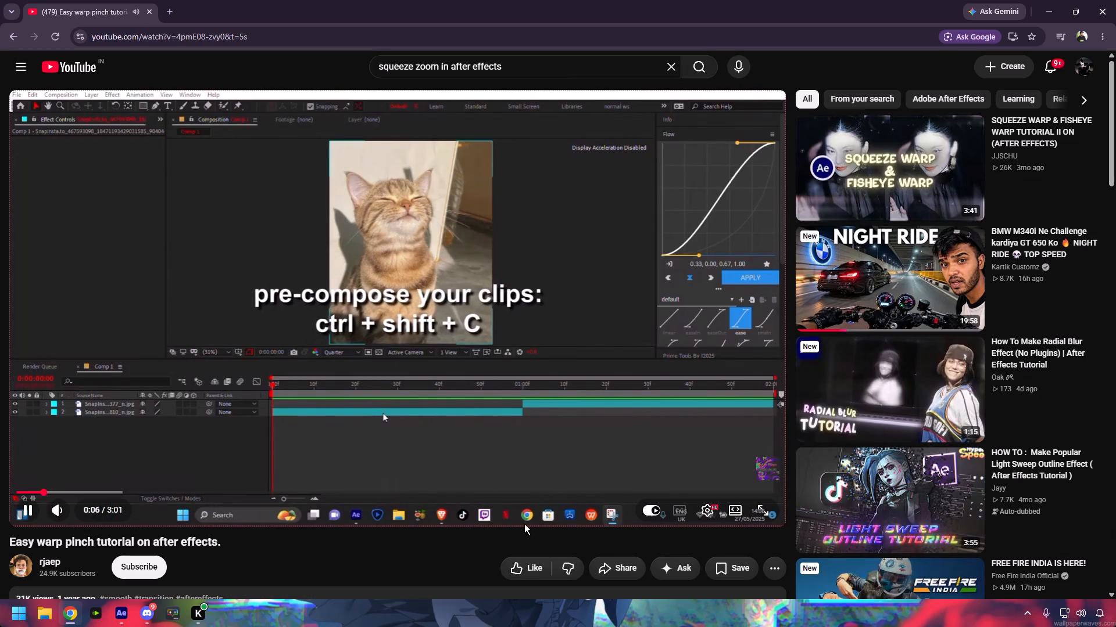
left_click(526, 572)
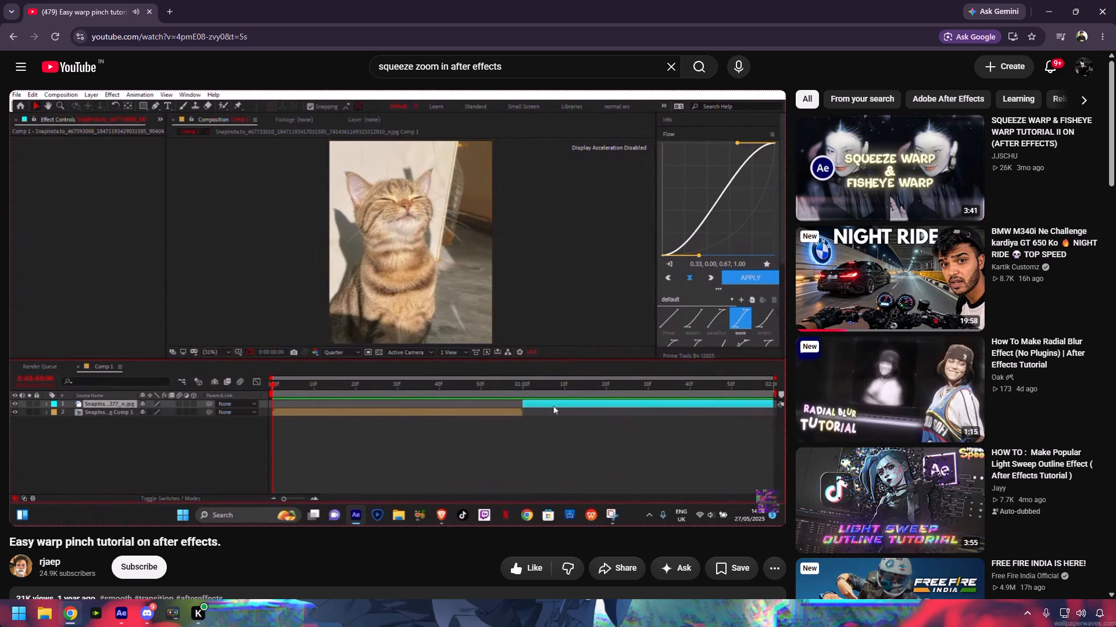
Skim the warp pinch tutorial for its Warp effect, Bend keyframe, easing curve, Scale and Optics Compensation steps, and stop playback near 2:24.
key("Right")
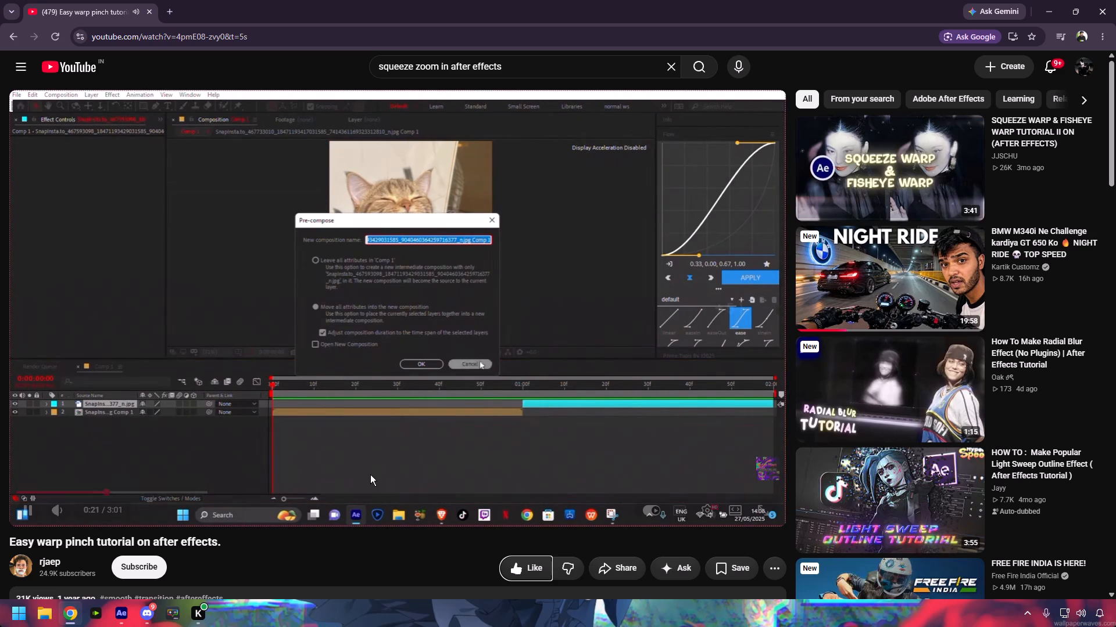
key("Right")
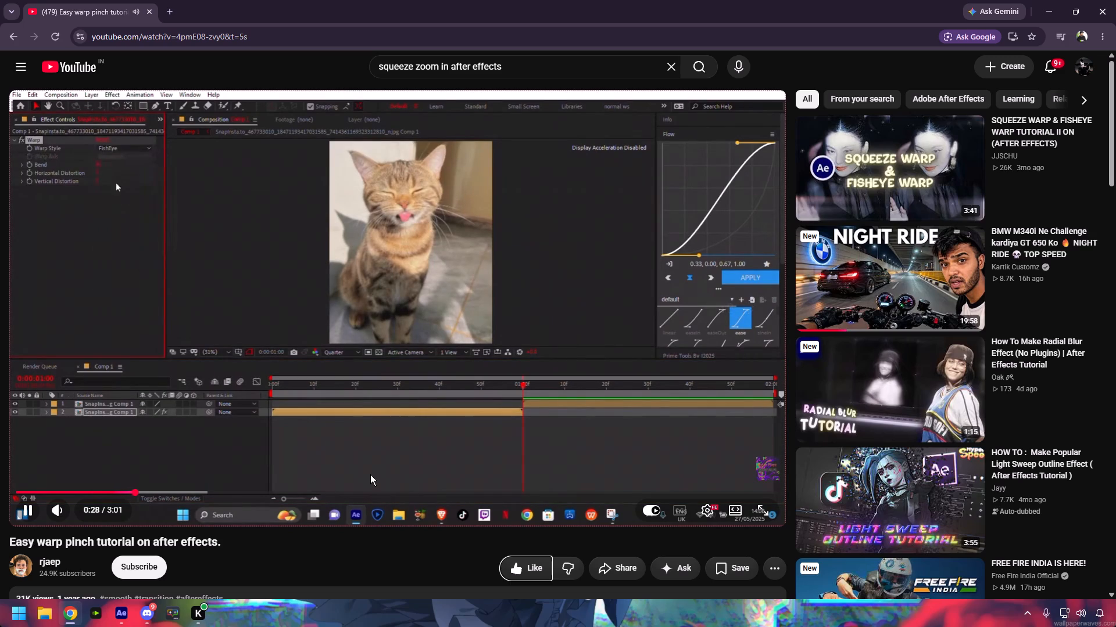
key("Left")
key("Right")
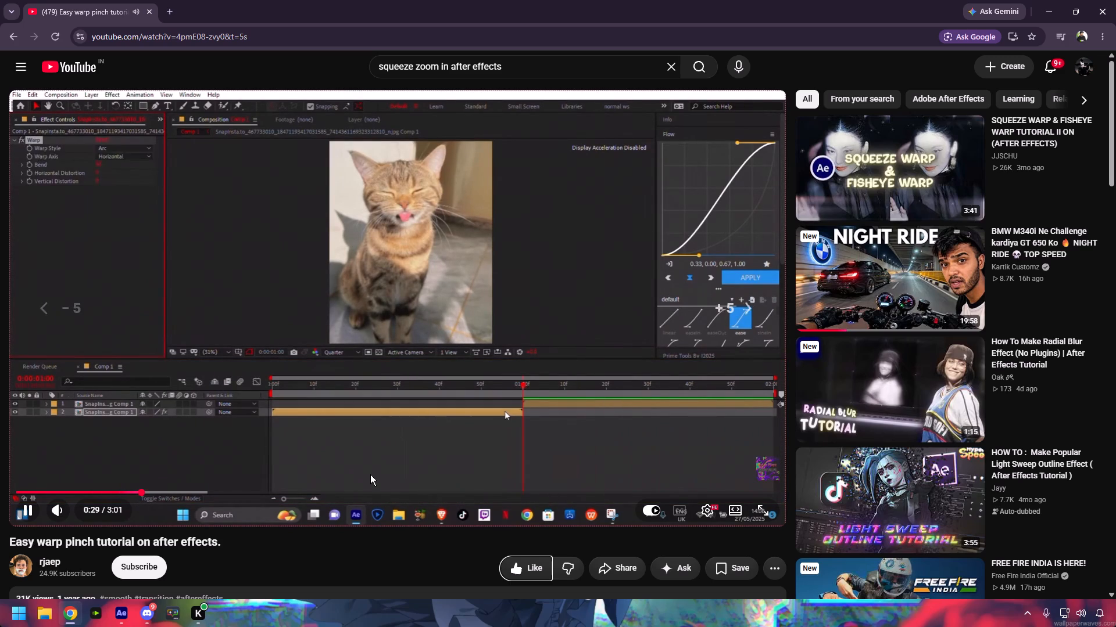
key("Right")
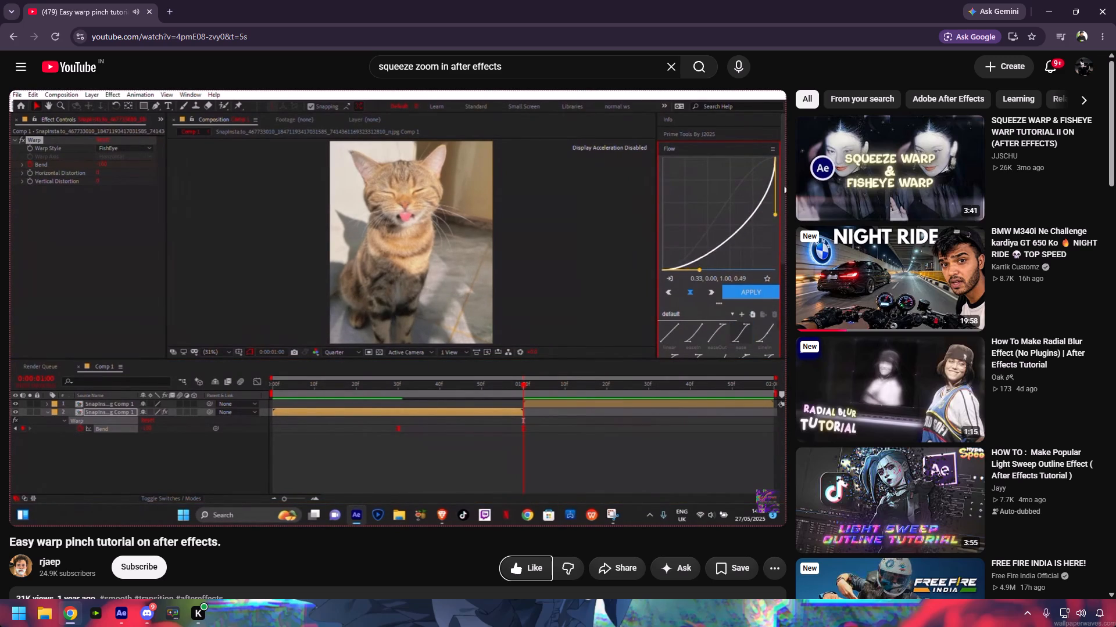
key("Right")
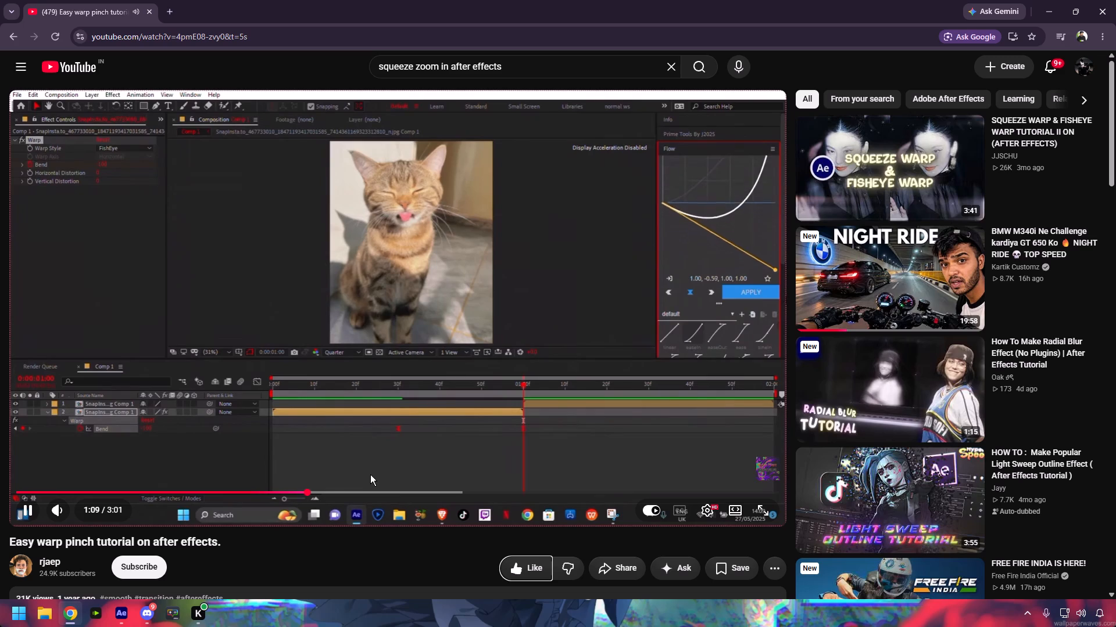
key("Right")
key("Right")
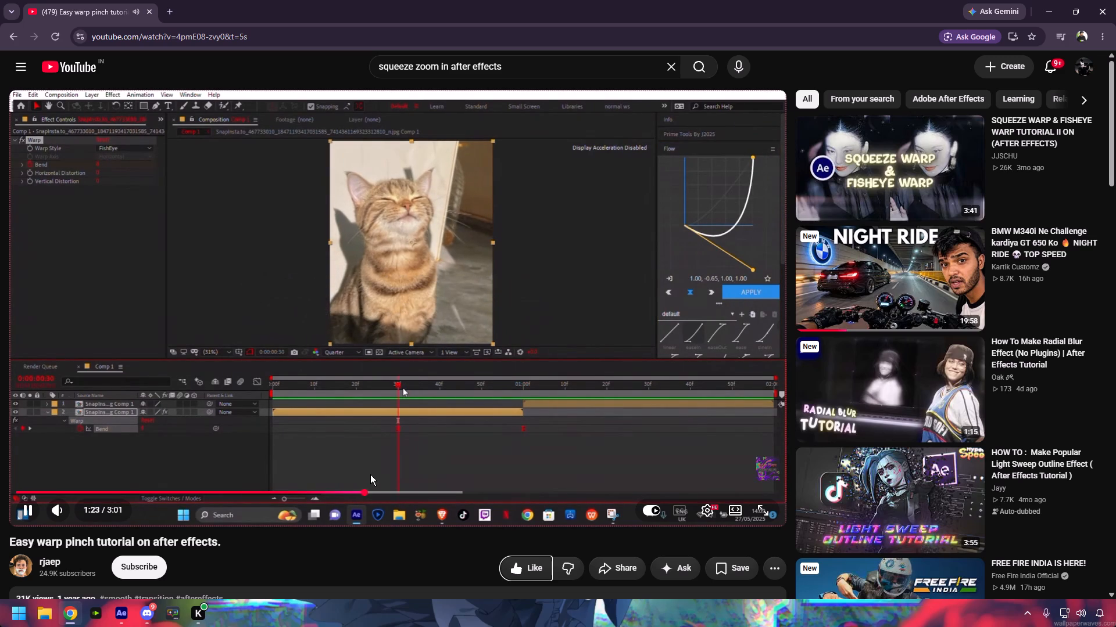
key("Right")
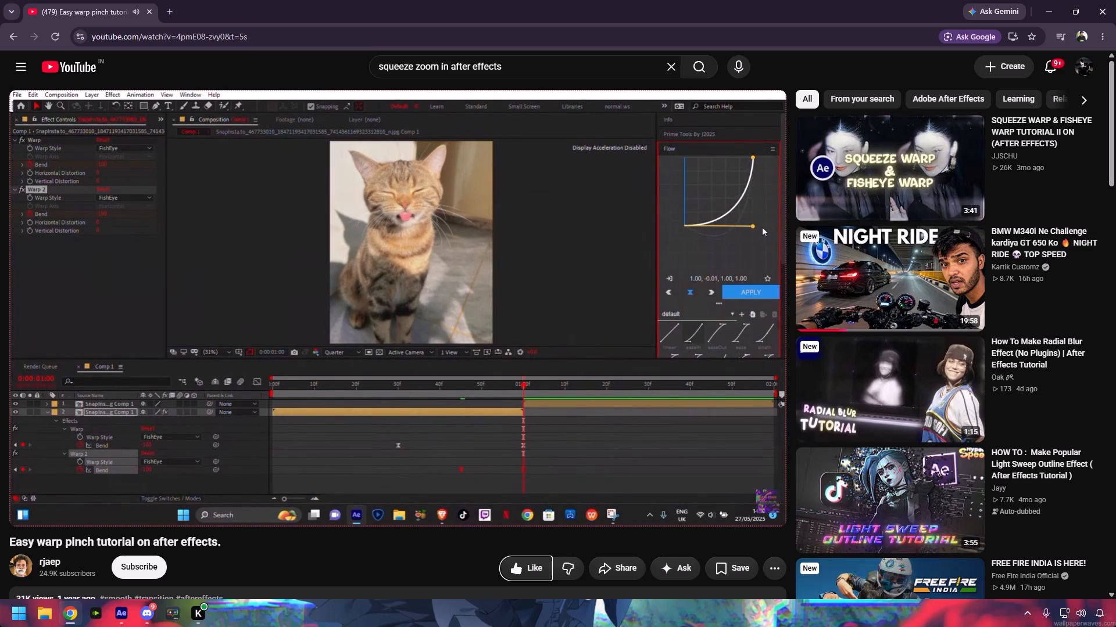
key("Right")
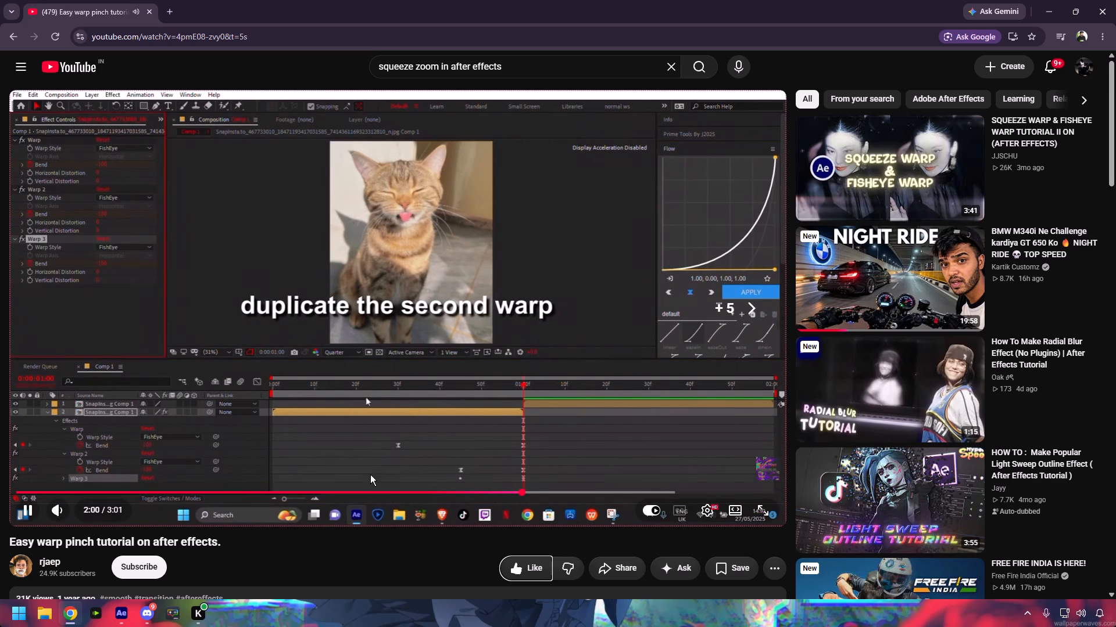
key("Right")
key("Right")
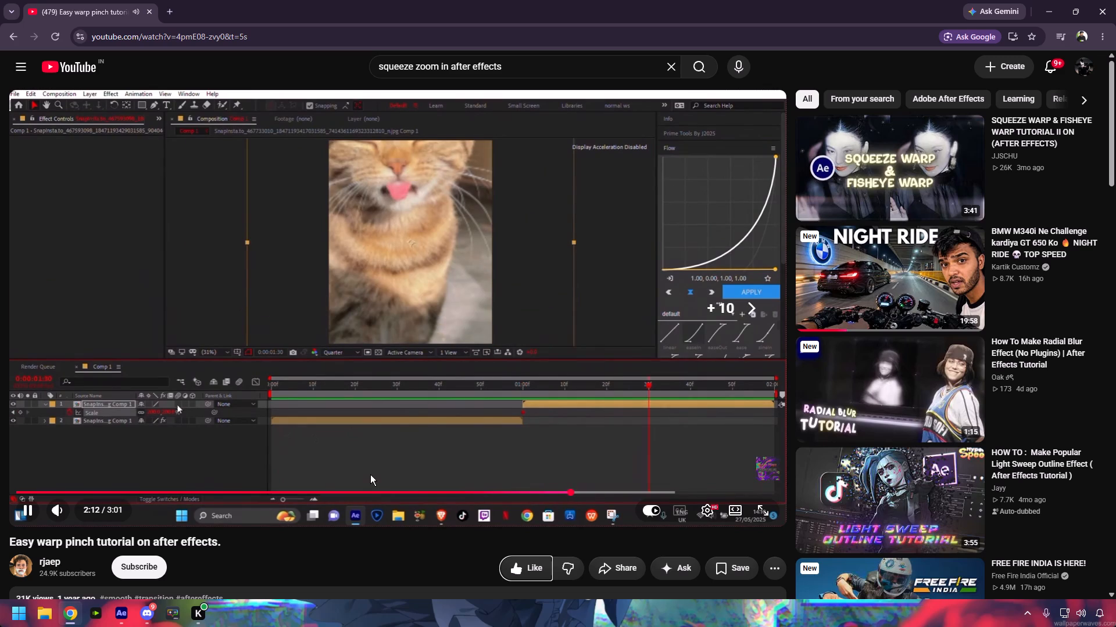
key("Right")
key("Right")
left_click(394, 268)
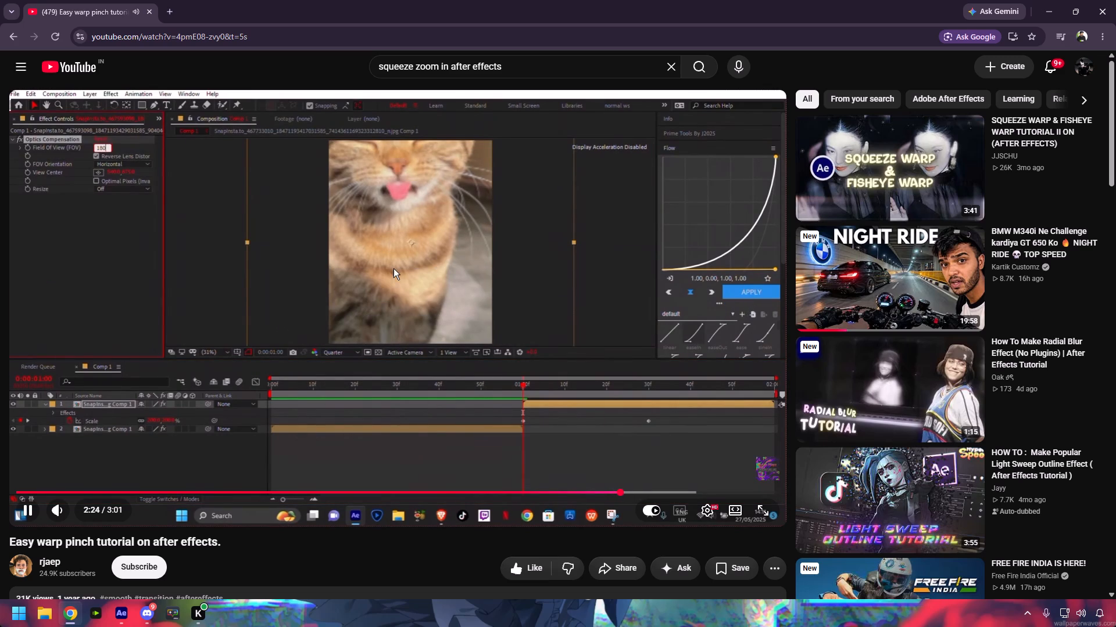
Switch to After Effects and add a new adjustment layer directly above the Null 2 layer.
left_click(121, 610)
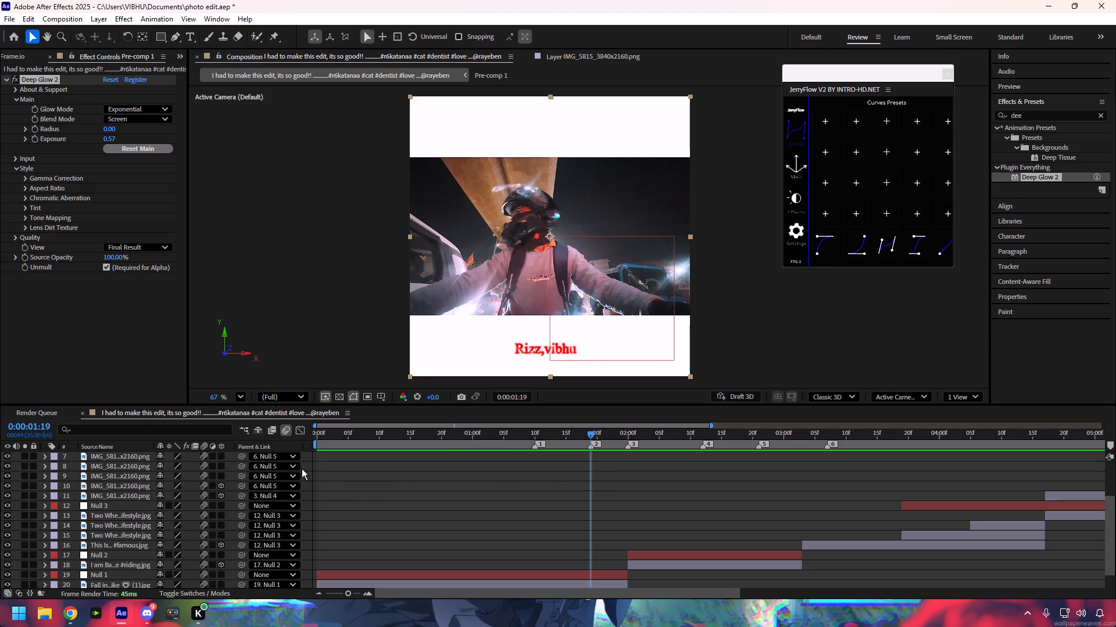
left_click(636, 552)
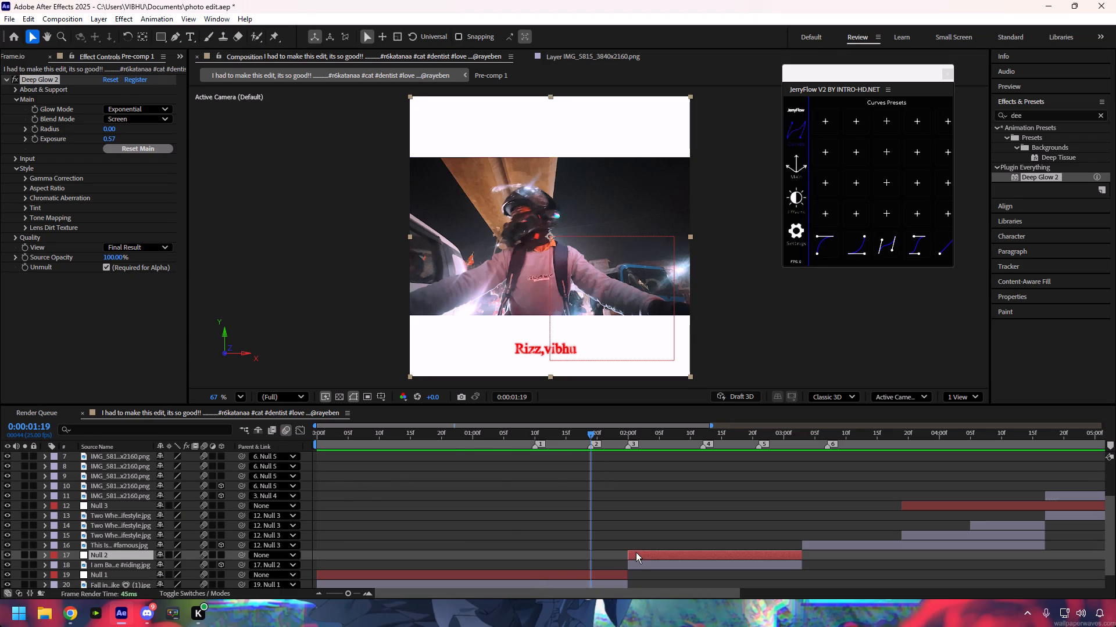
right_click(308, 527)
left_click(342, 382)
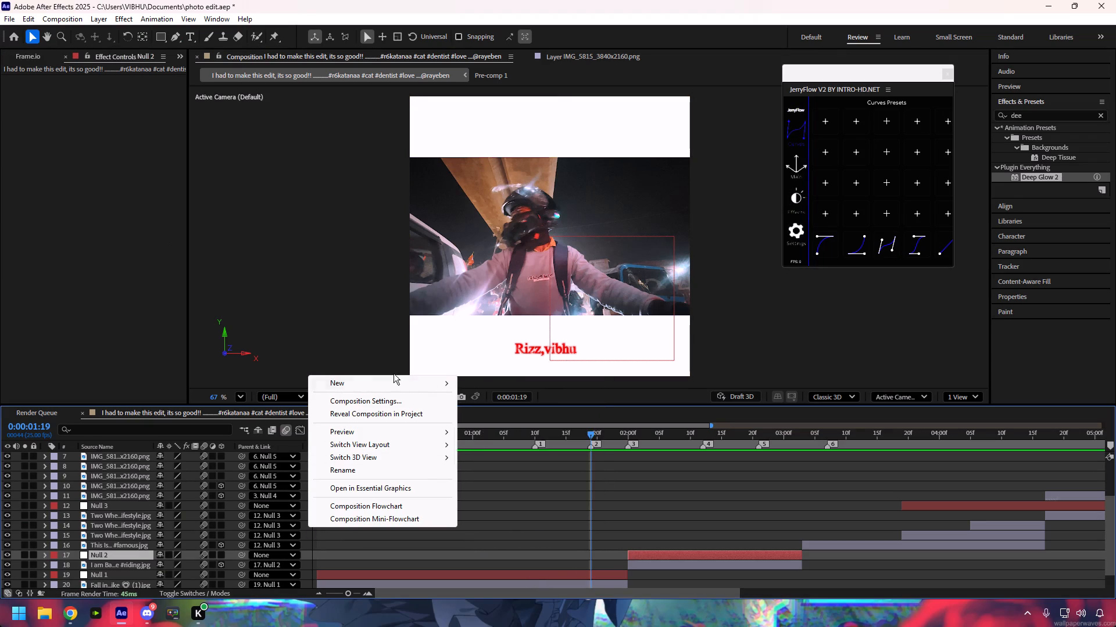
left_click(495, 483)
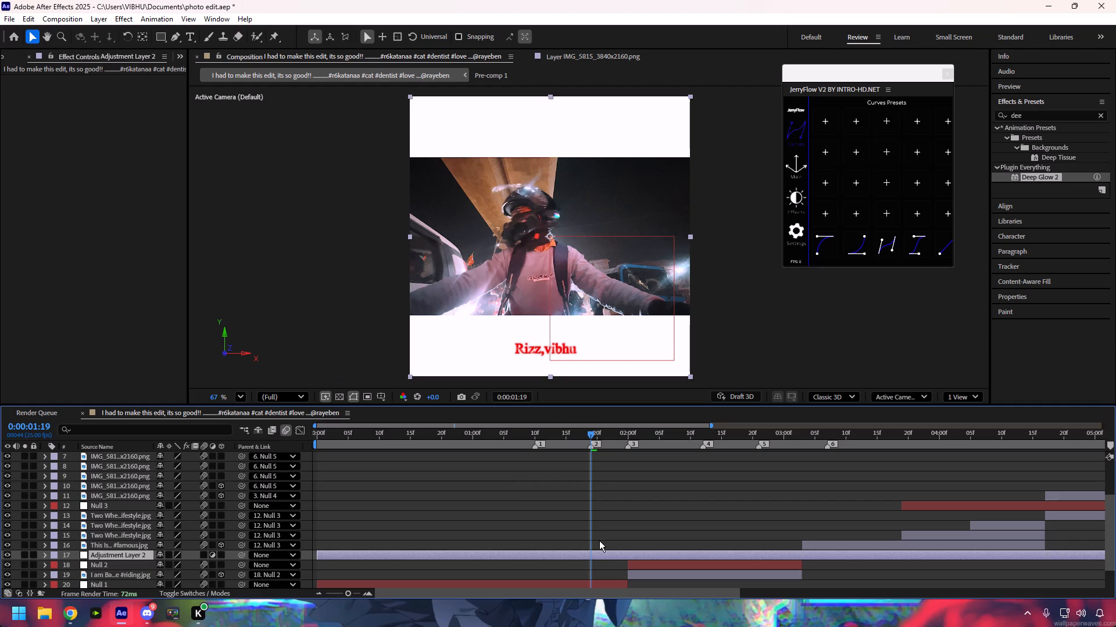
Split the new adjustment layer at 0:00:01:19 and delete the part before that time.
key("ctrl+shift+d")
left_click(568, 561)
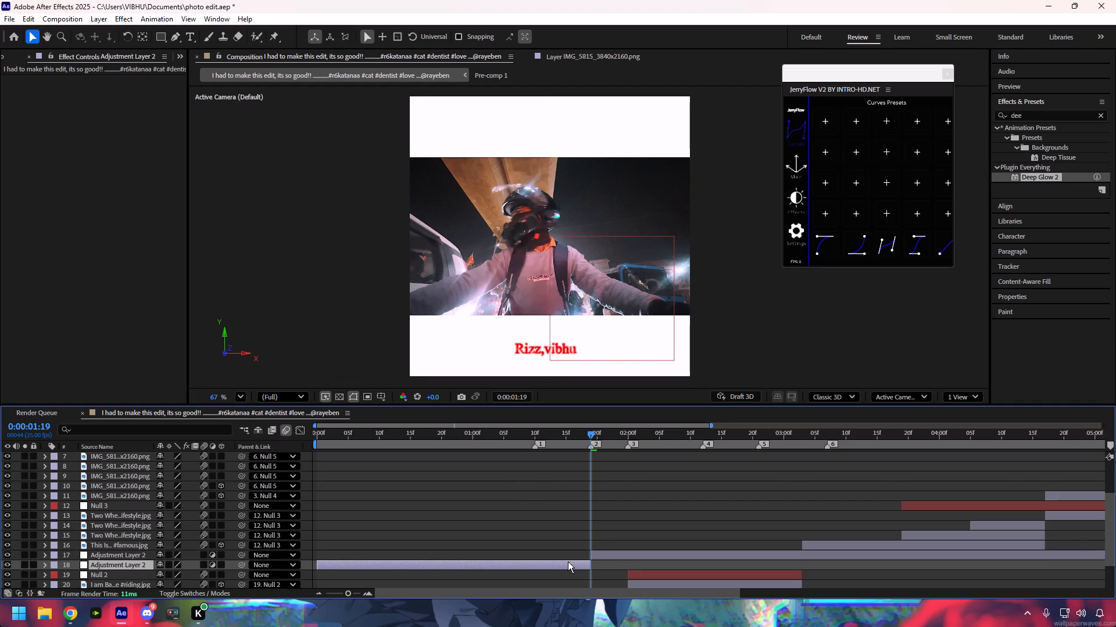
key("Delete")
Split Adjustment Layer 2 at 0:00:02:06 and delete the part after that time.
left_click_drag(589, 431, 654, 434)
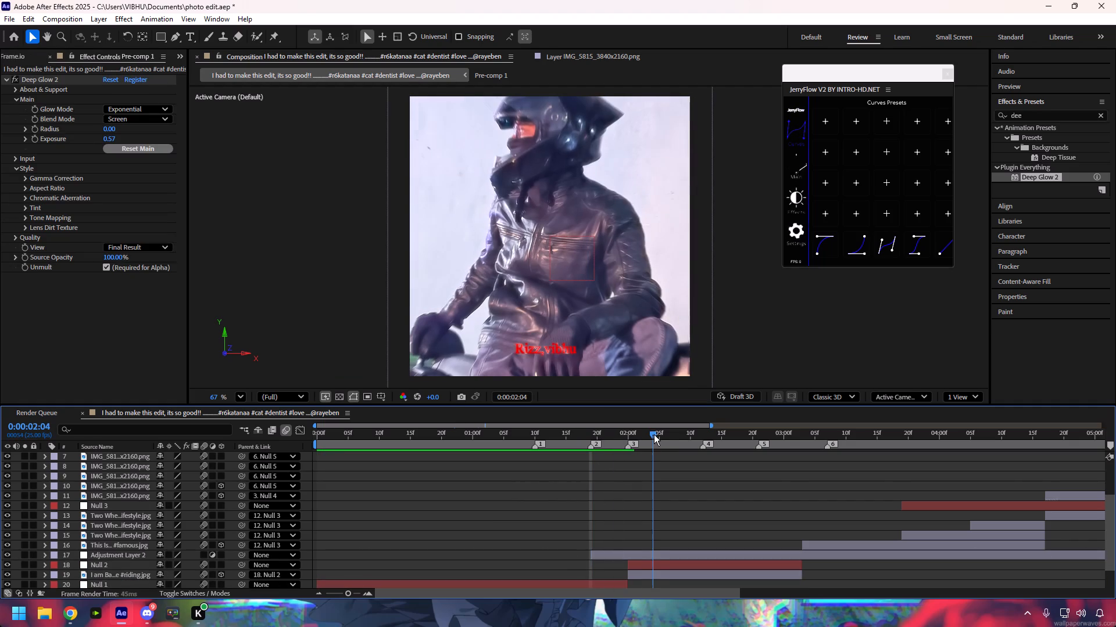
left_click_drag(654, 434, 664, 434)
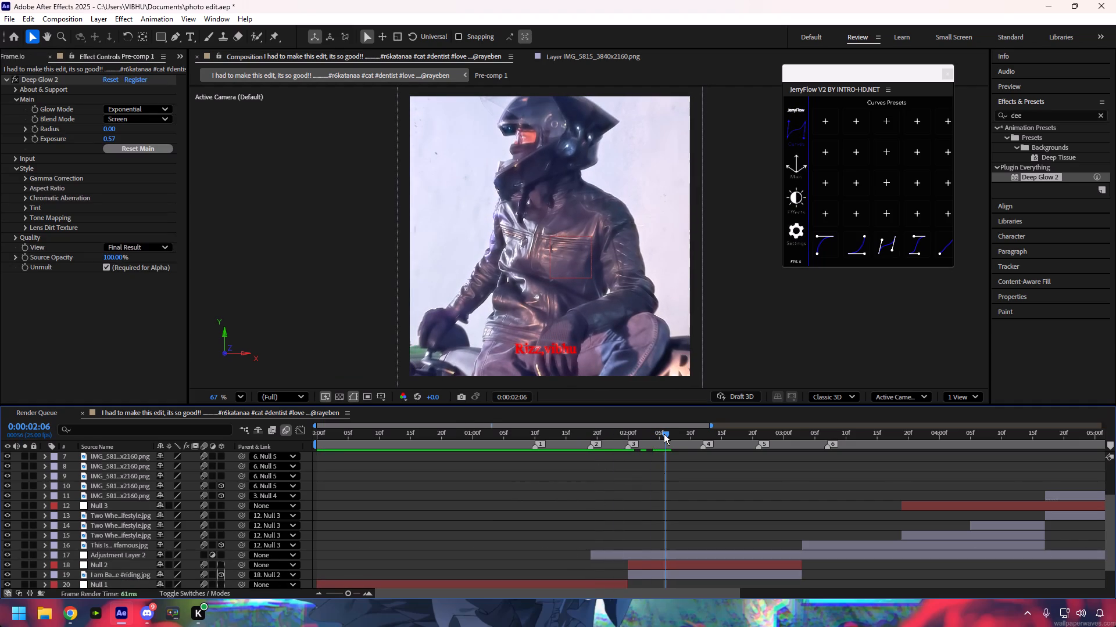
left_click(662, 553)
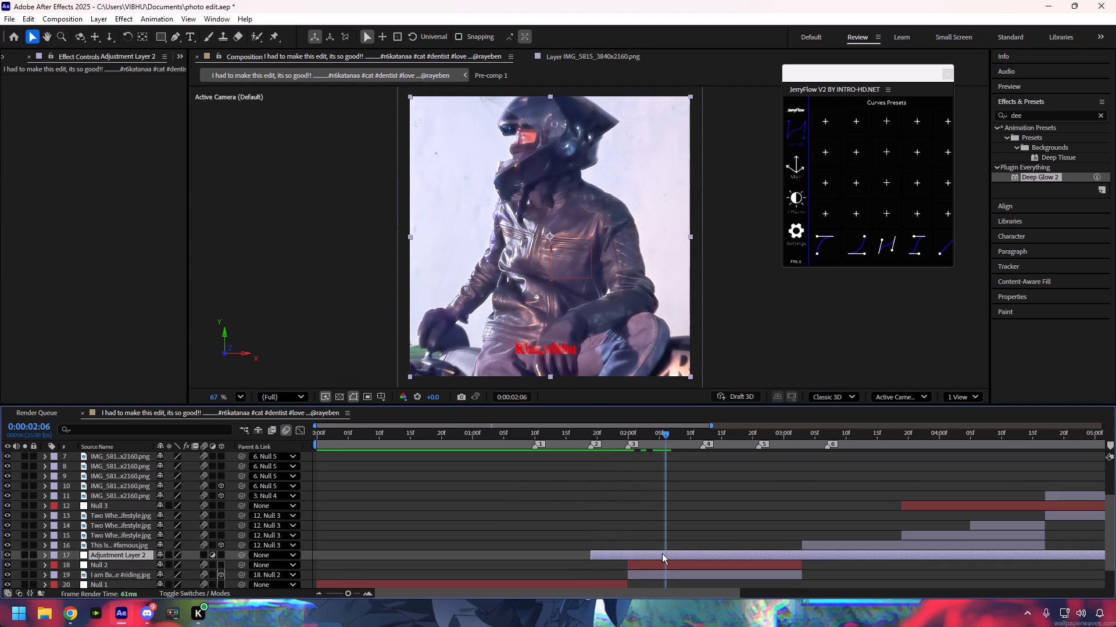
key("ctrl+shift+d")
key("Delete")
Go back to 0:00:01:19, select the trimmed Adjustment Layer 2 and search the effects for "warp".
left_click_drag(666, 433, 592, 446)
left_click(610, 556)
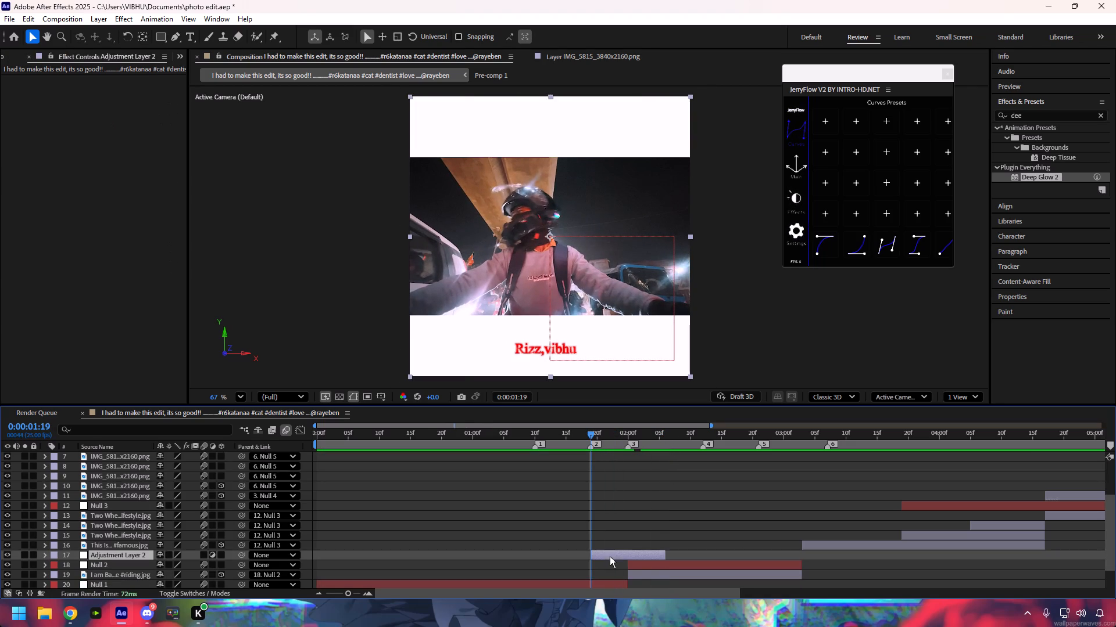
left_click(1101, 110)
left_click(1071, 111)
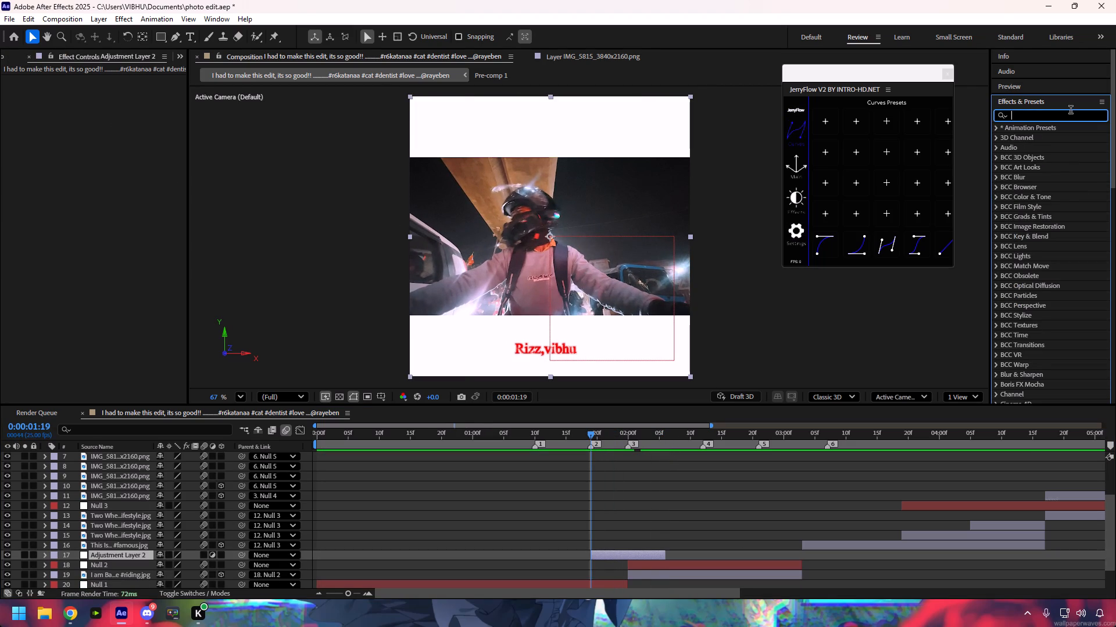
type("wa")
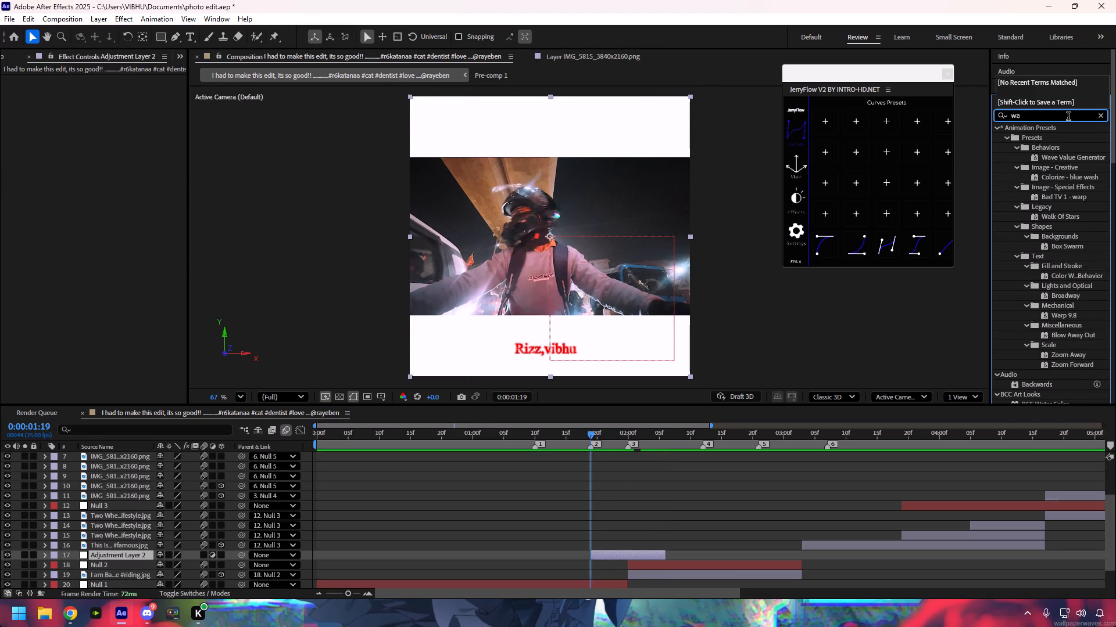
key("BackSpace")
type("ra")
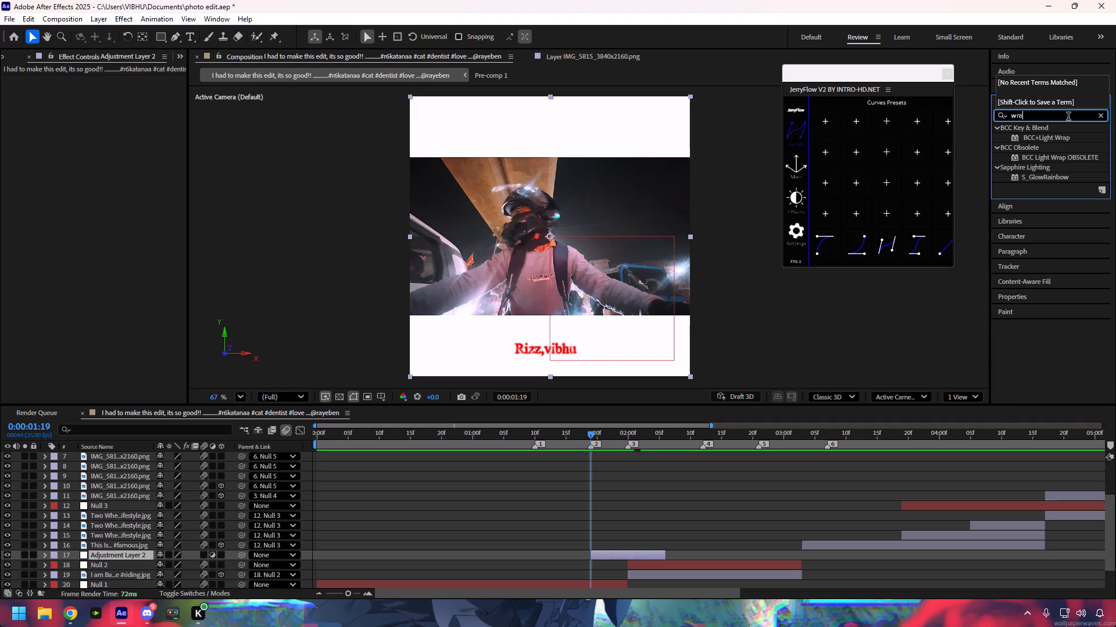
key("BackSpace")
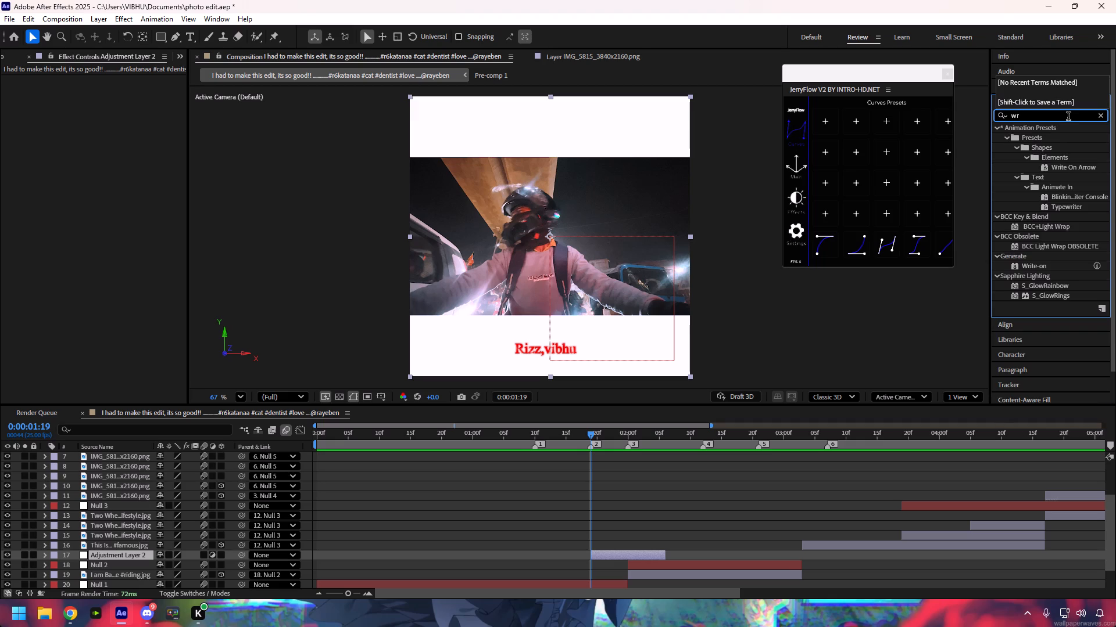
key("BackSpace")
key("a")
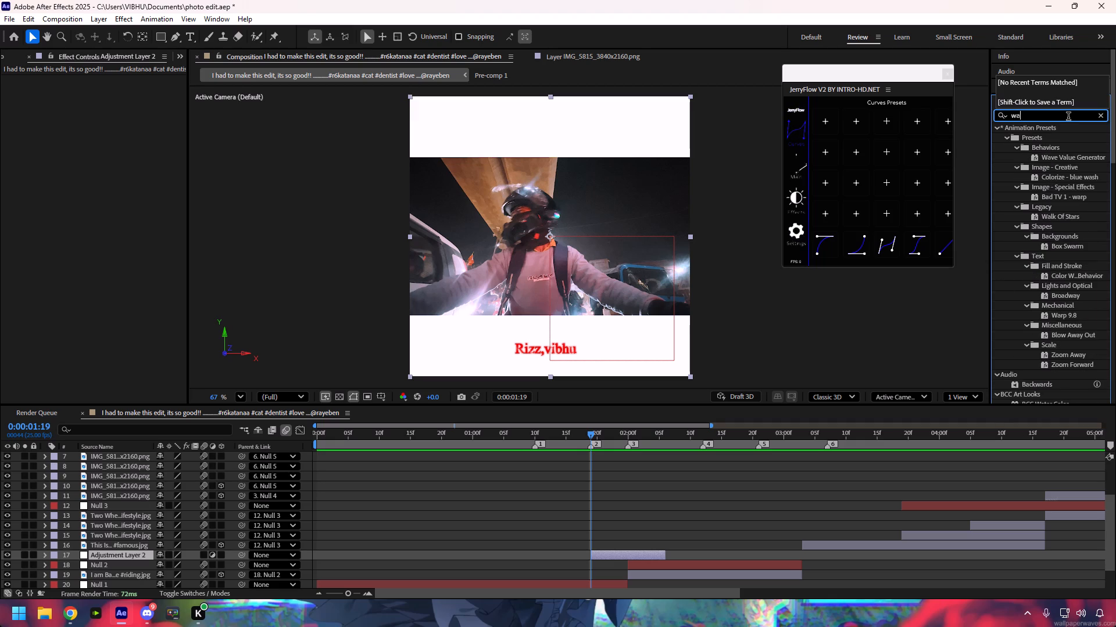
type("rp")
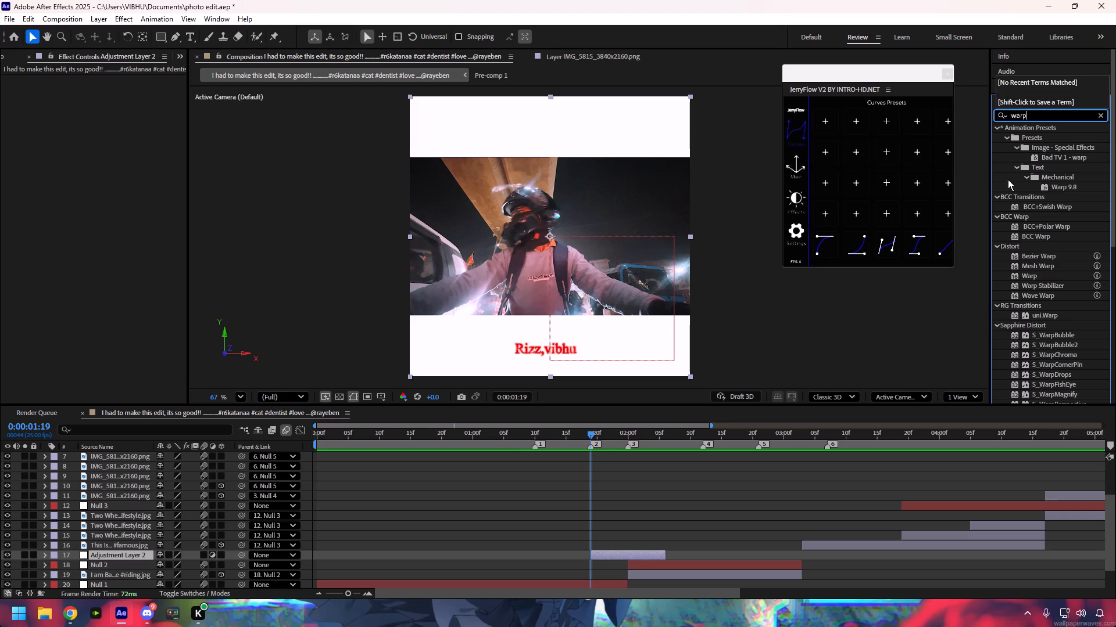
scroll(1038, 290, "down", 8)
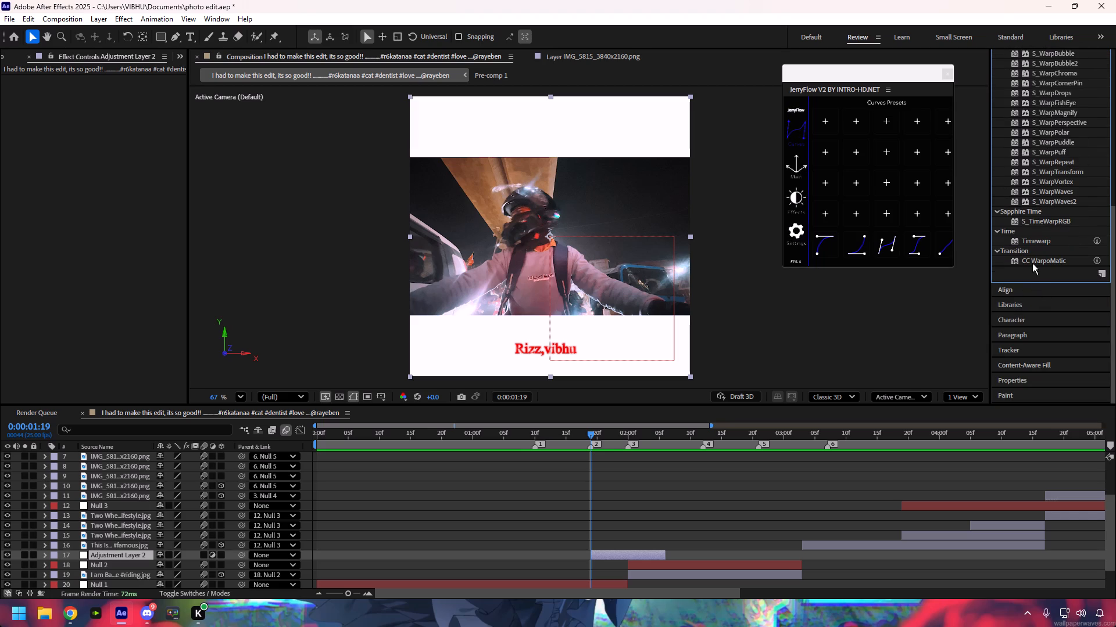
scroll(1047, 260, "up", 3)
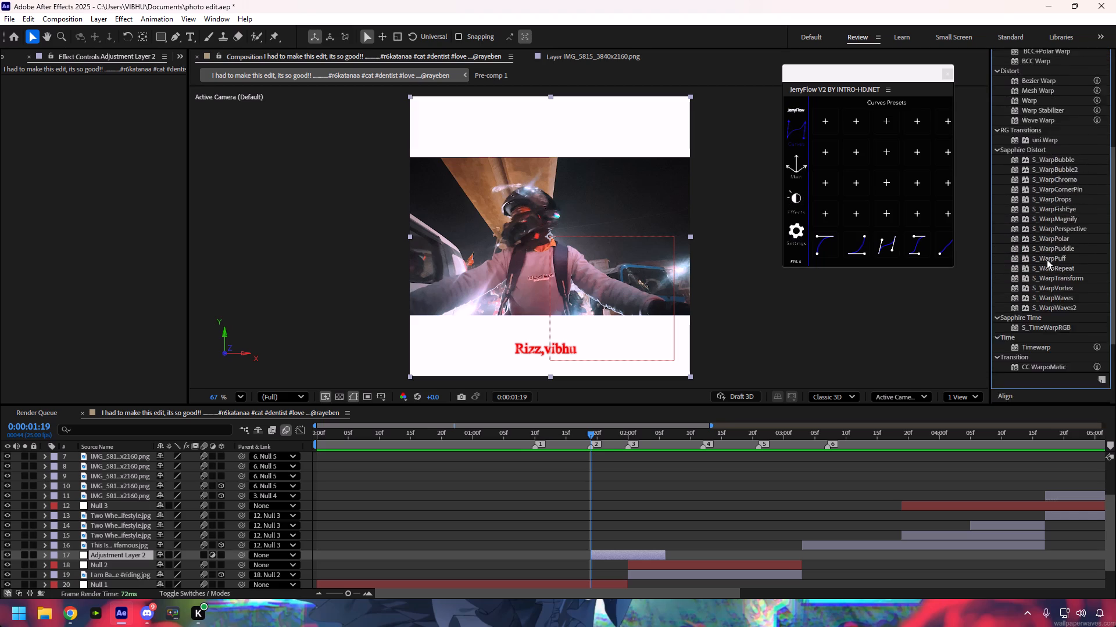
scroll(1047, 260, "up", 2)
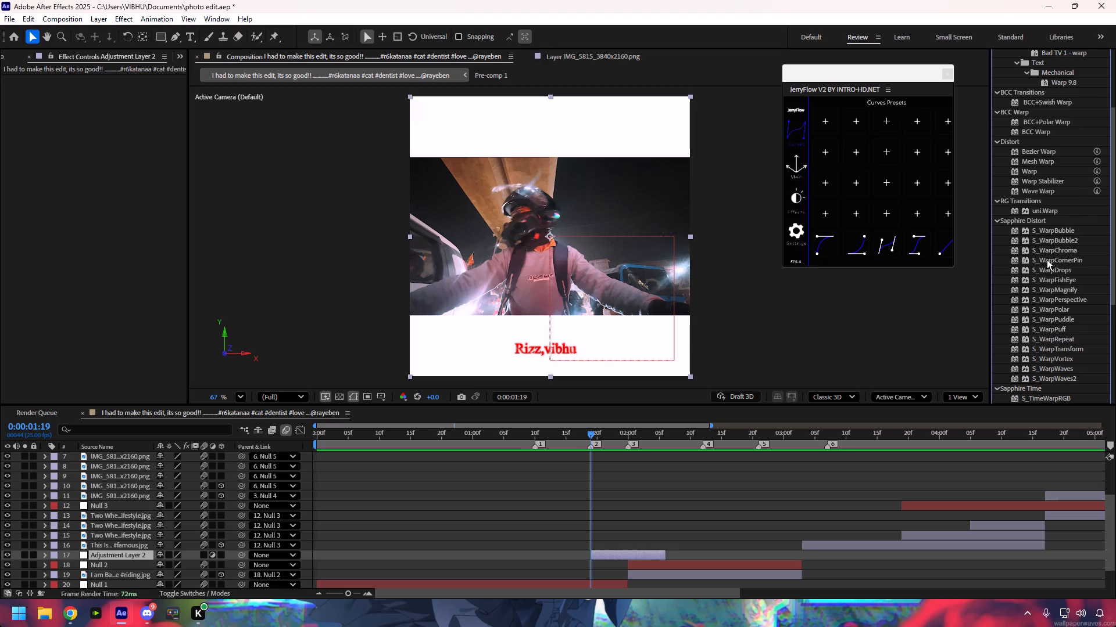
scroll(1047, 260, "up", 2)
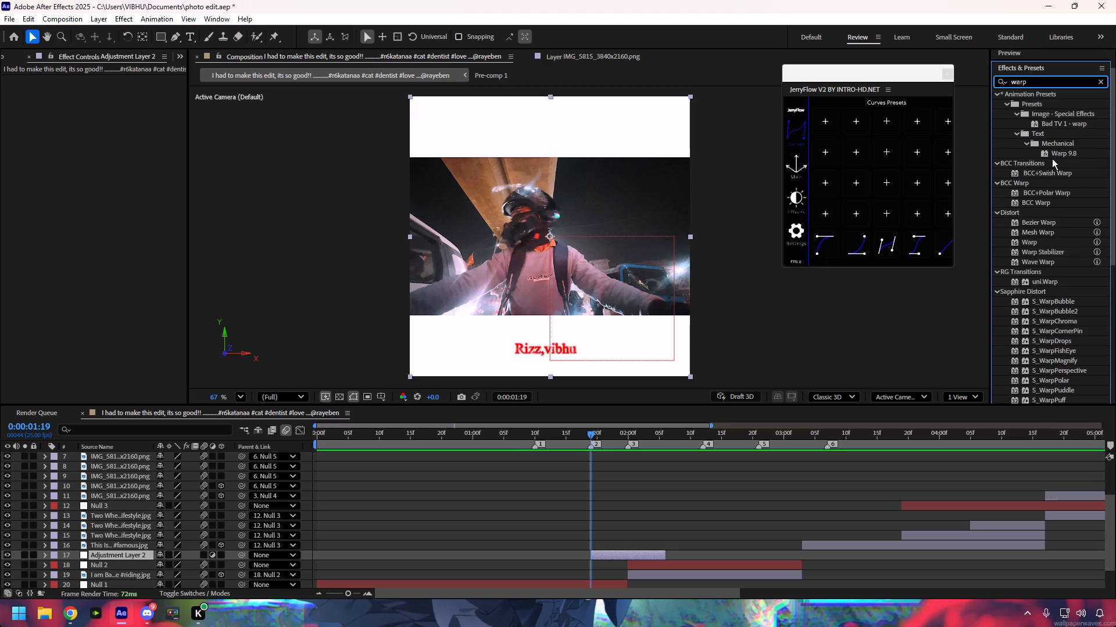
scroll(1049, 206, "up", 3)
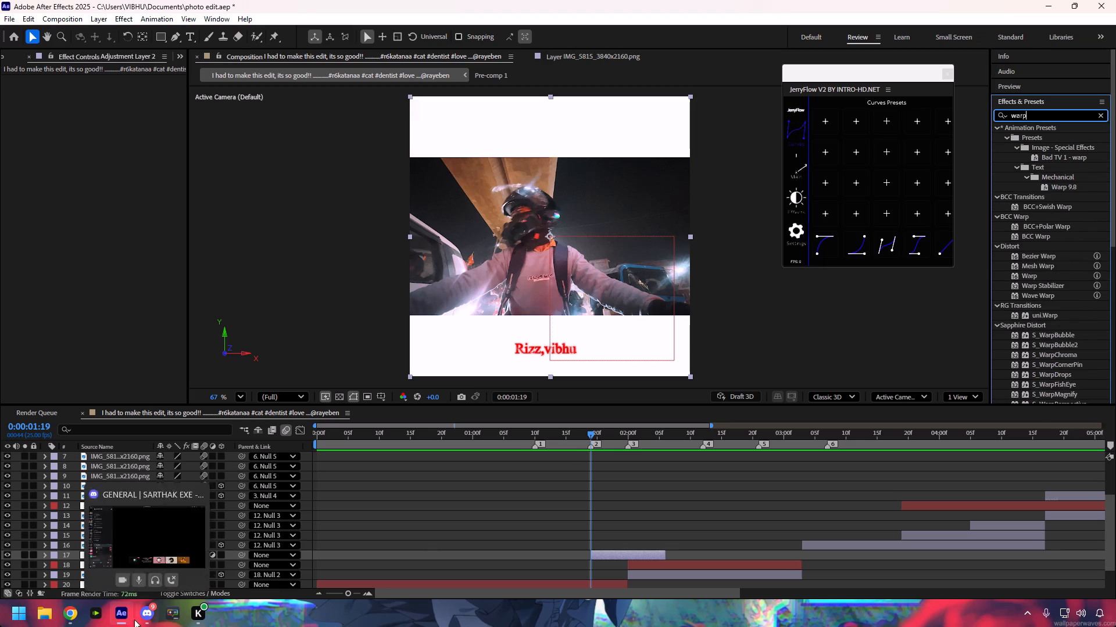
Switch to the YouTube tutorial in Chrome, rewind to about 2:00 and check which Warp effect and style it uses.
left_click(62, 617)
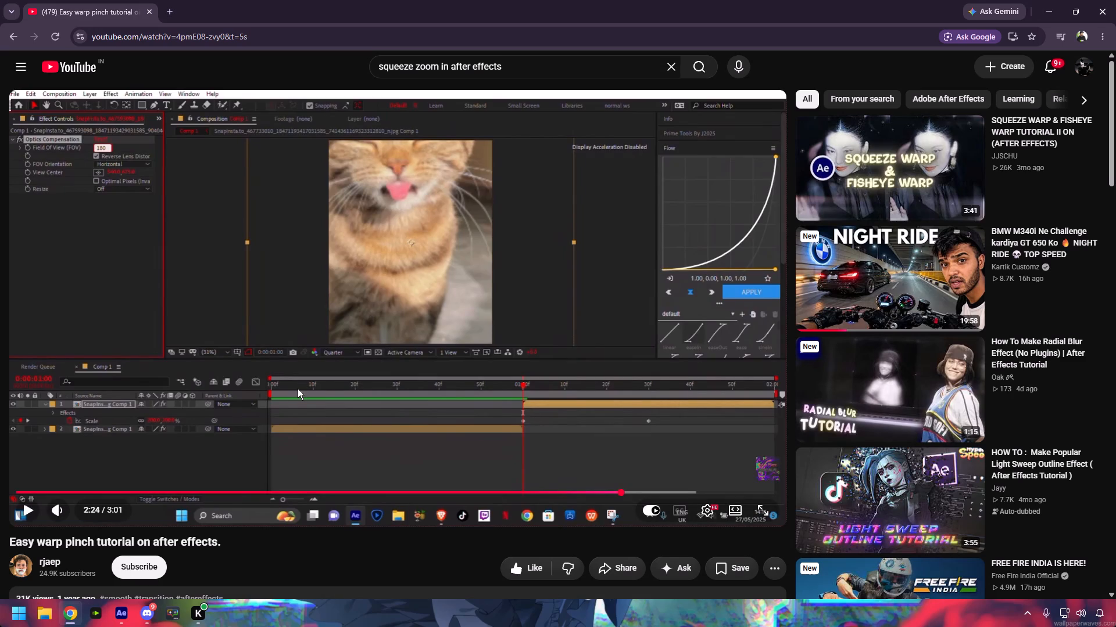
left_click(298, 388)
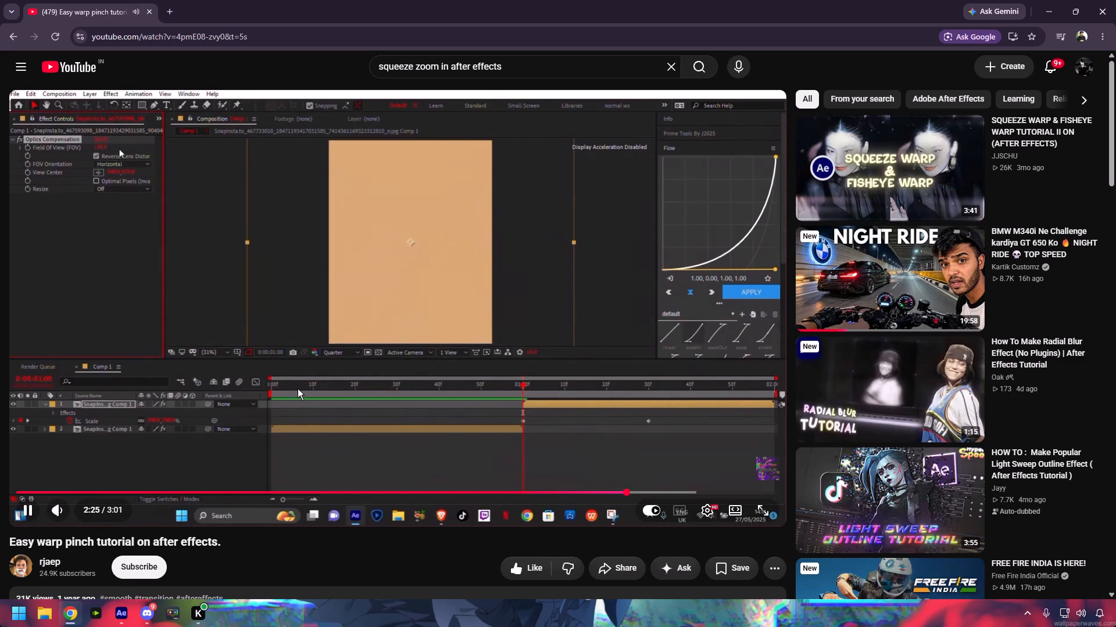
key("Left")
key("Left")
key("Left")
key("Left")
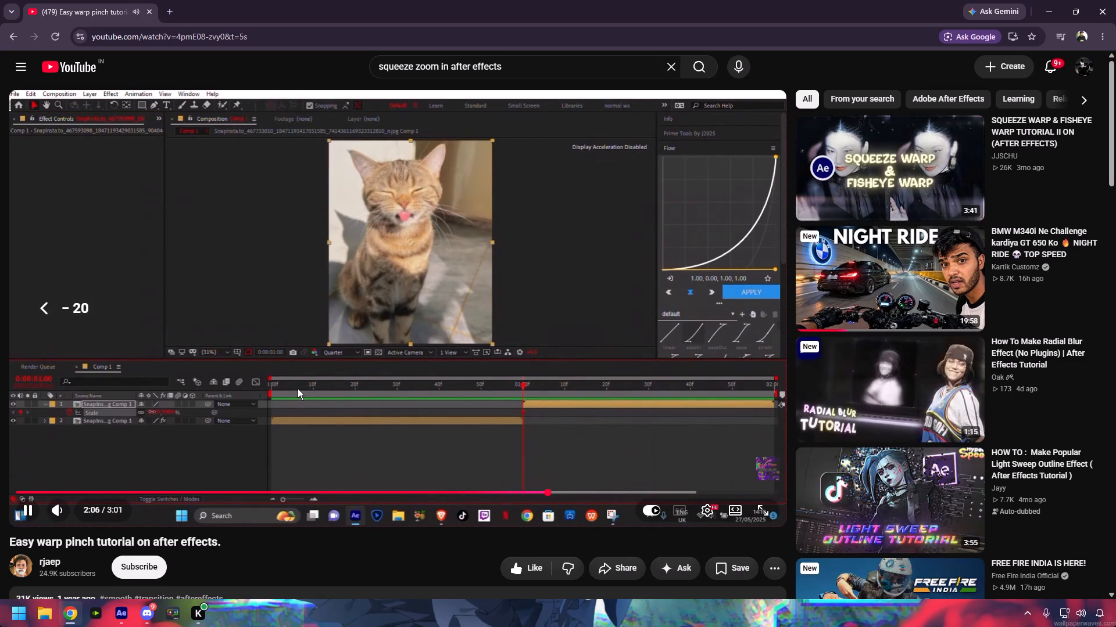
key("Left")
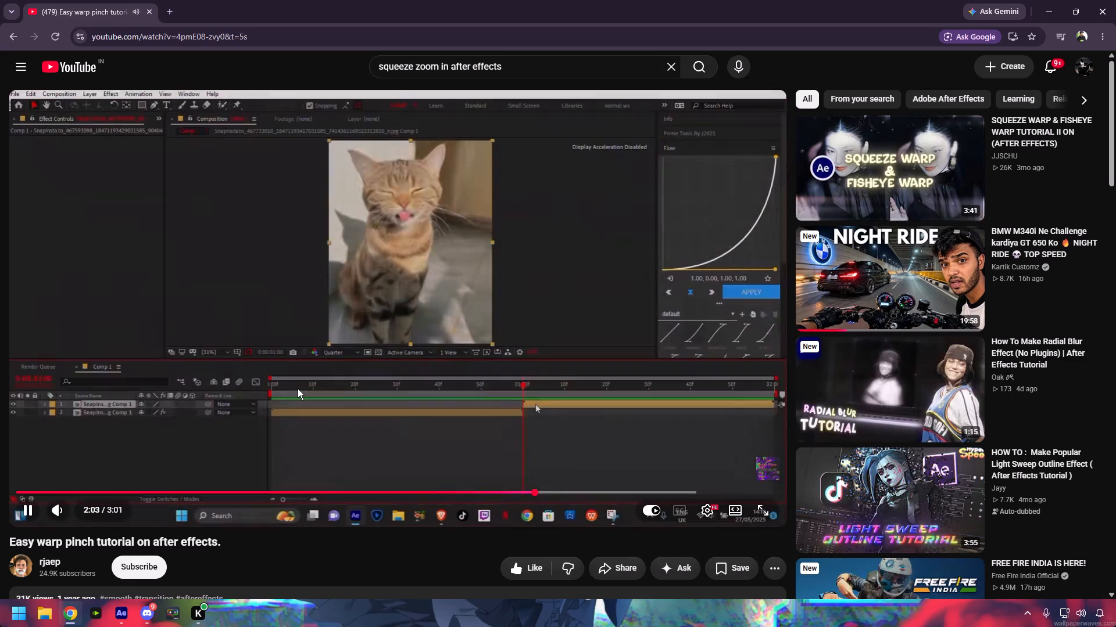
key("Left")
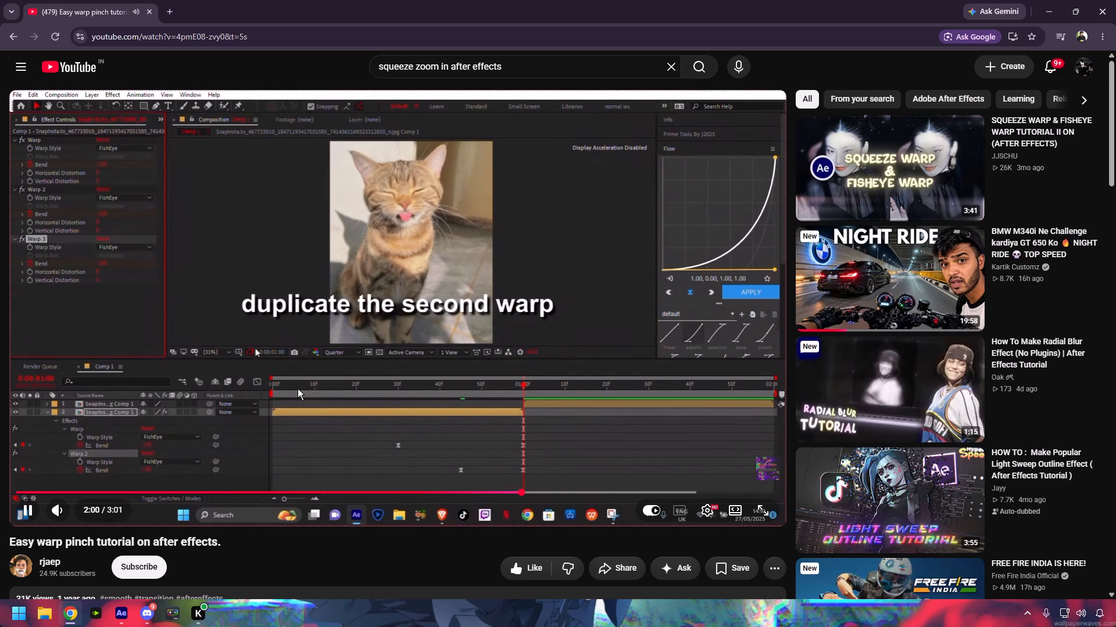
left_click(317, 331)
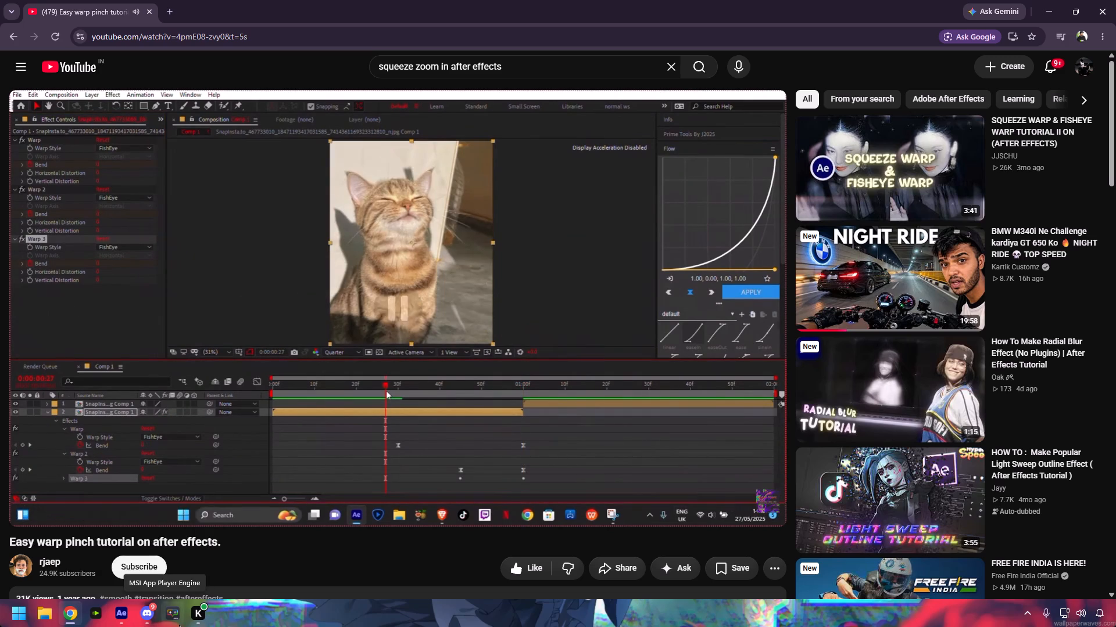
Back in After Effects, apply the Distort Warp effect to Adjustment Layer 2 and set its Warp Style to FishEye.
left_click(116, 614)
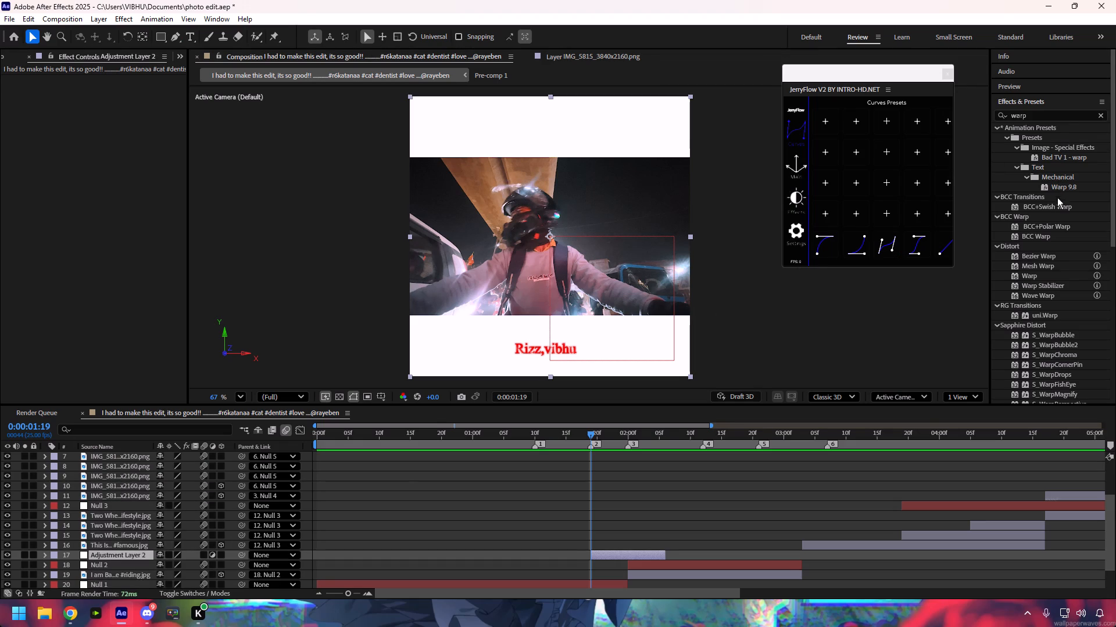
left_click_drag(1047, 275, 996, 301)
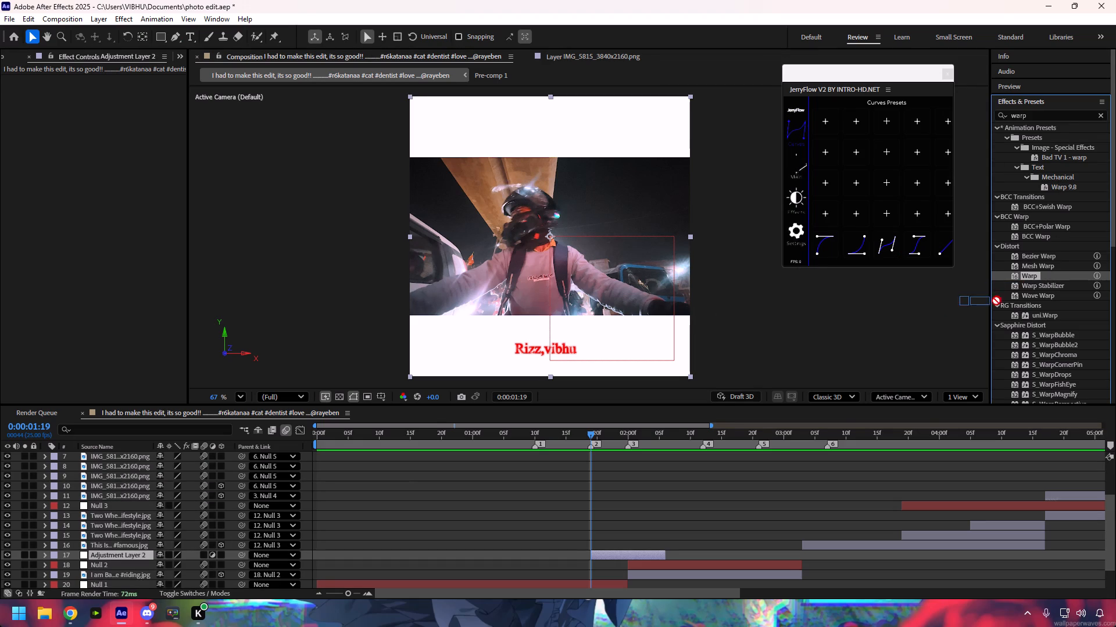
left_click_drag(996, 301, 632, 557)
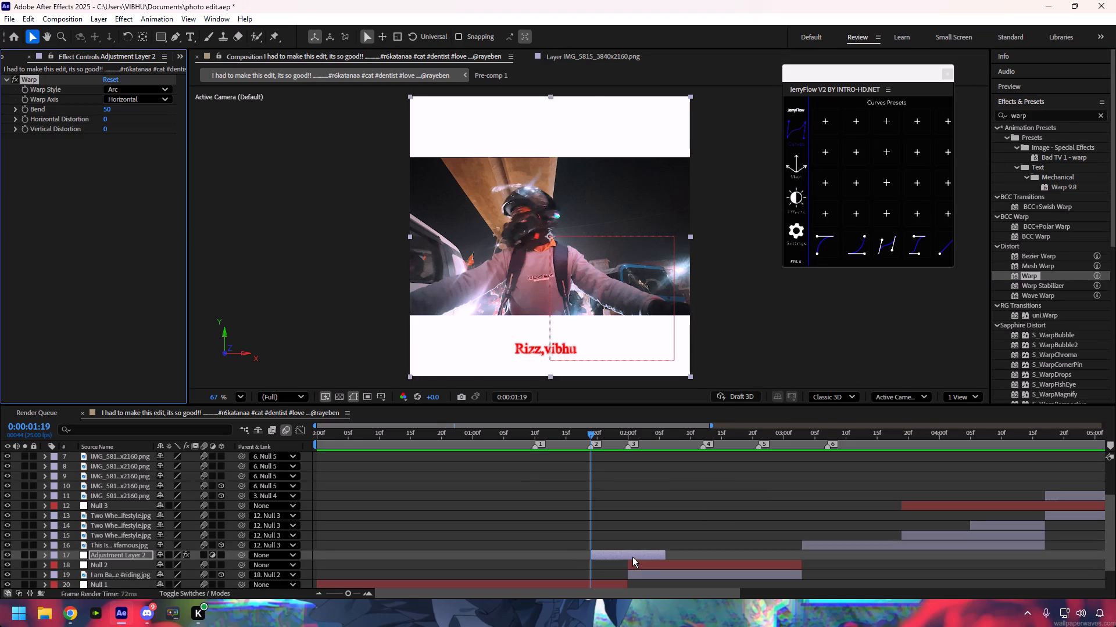
left_click(157, 91)
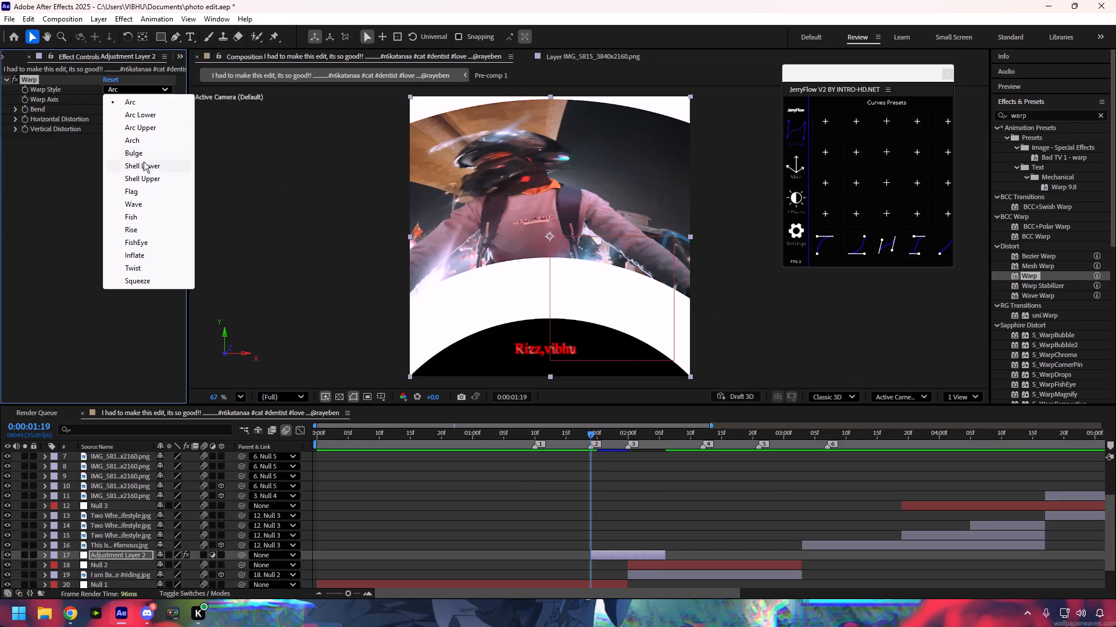
left_click(136, 239)
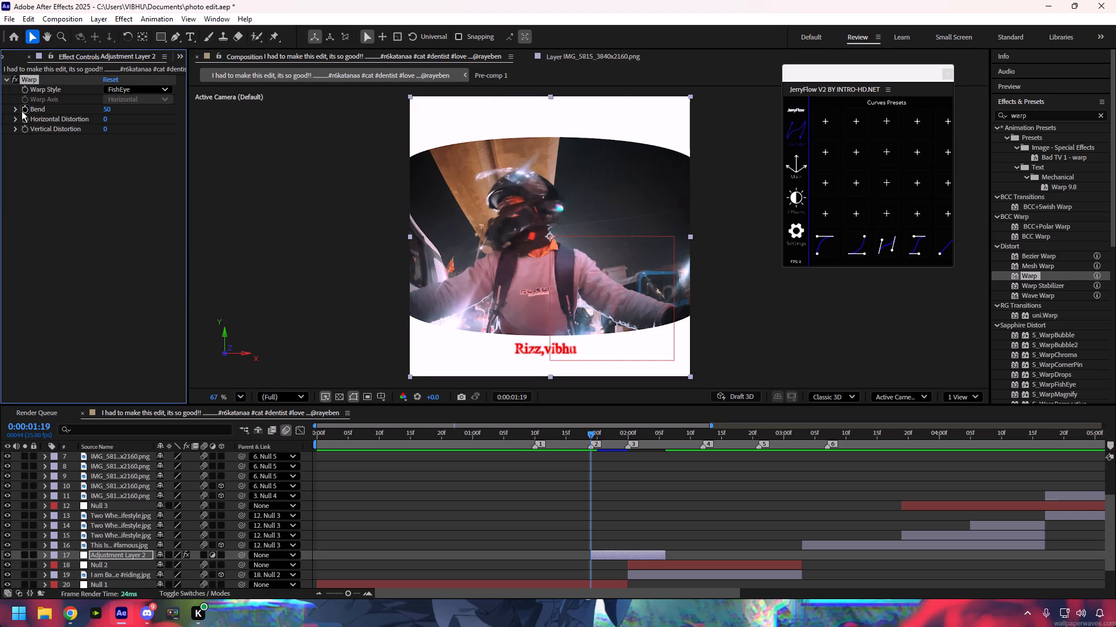
Enable keyframing for the Warp effect's Bend at 0:00:01:19 and set the value there to 0.
left_click(592, 431)
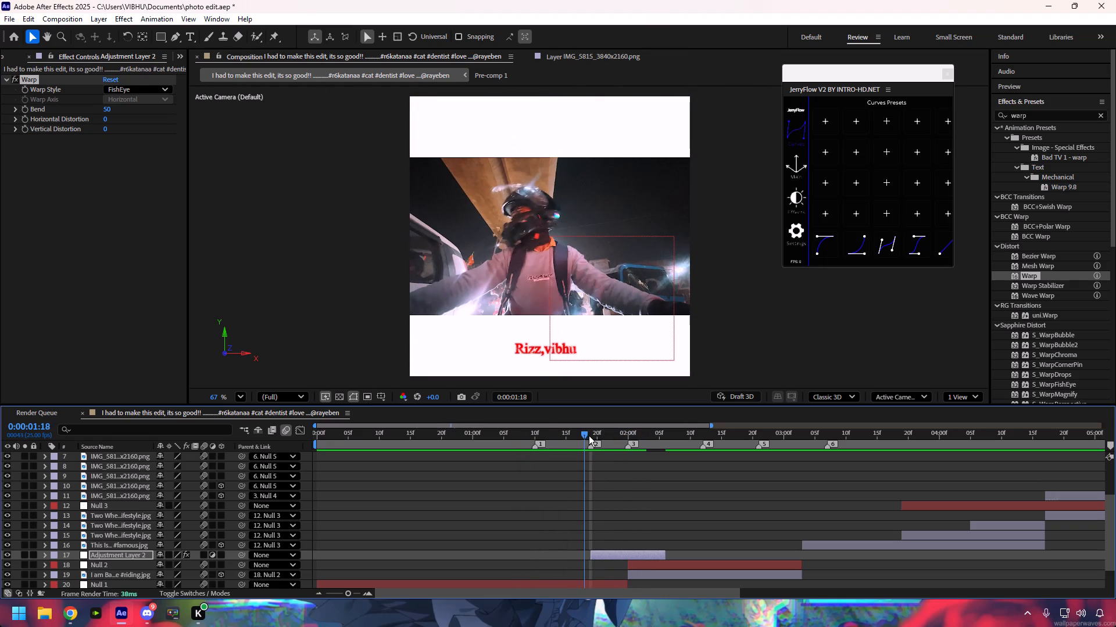
left_click(30, 112)
left_click(105, 112)
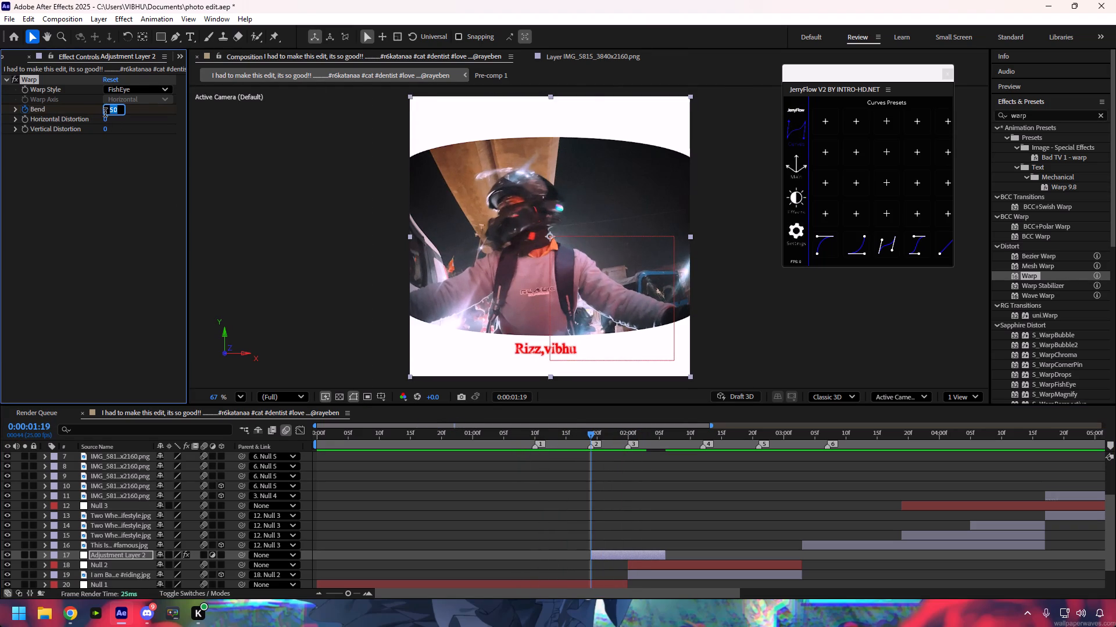
key("0")
key("Return")
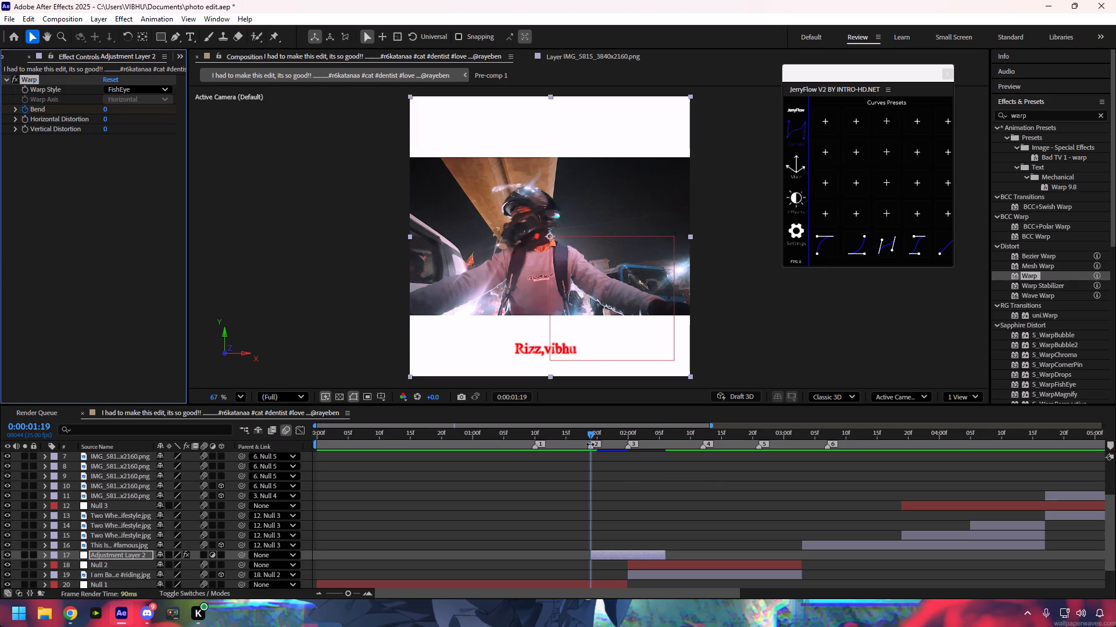
Add a Bend keyframe of -100 at 0:00:02:00, where the Null 2 layer starts.
left_click_drag(587, 433, 624, 434)
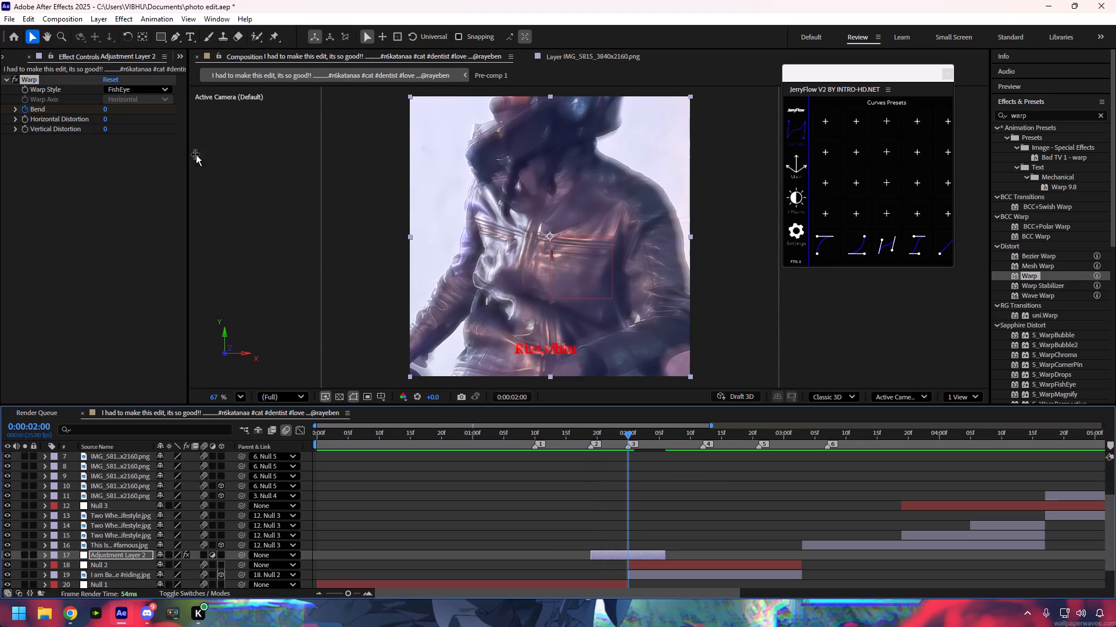
left_click(106, 110)
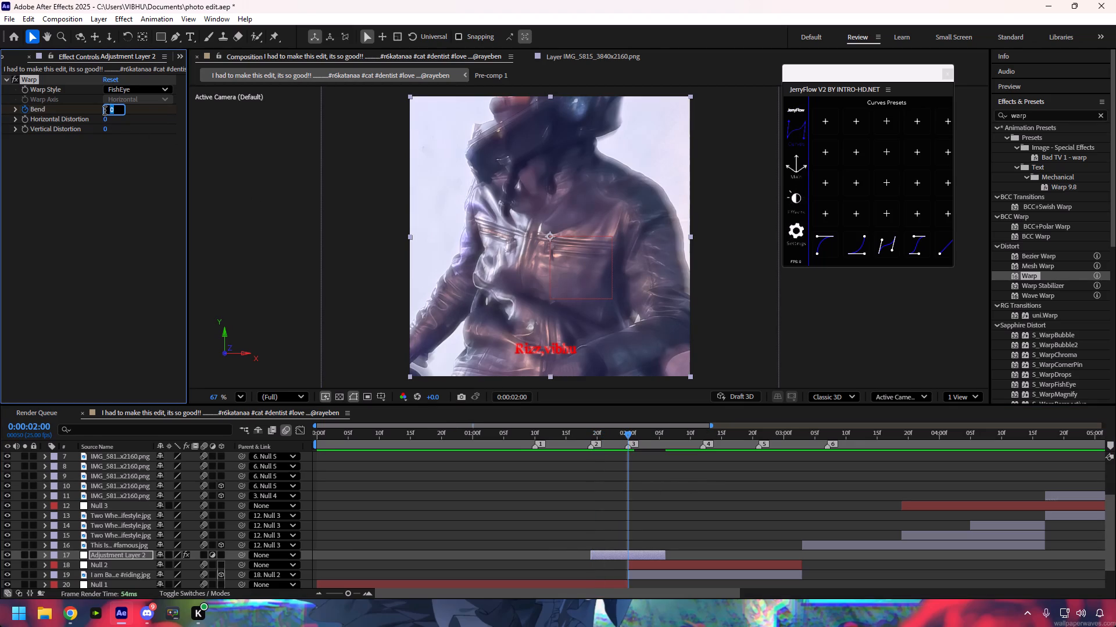
type("-100")
key("Return")
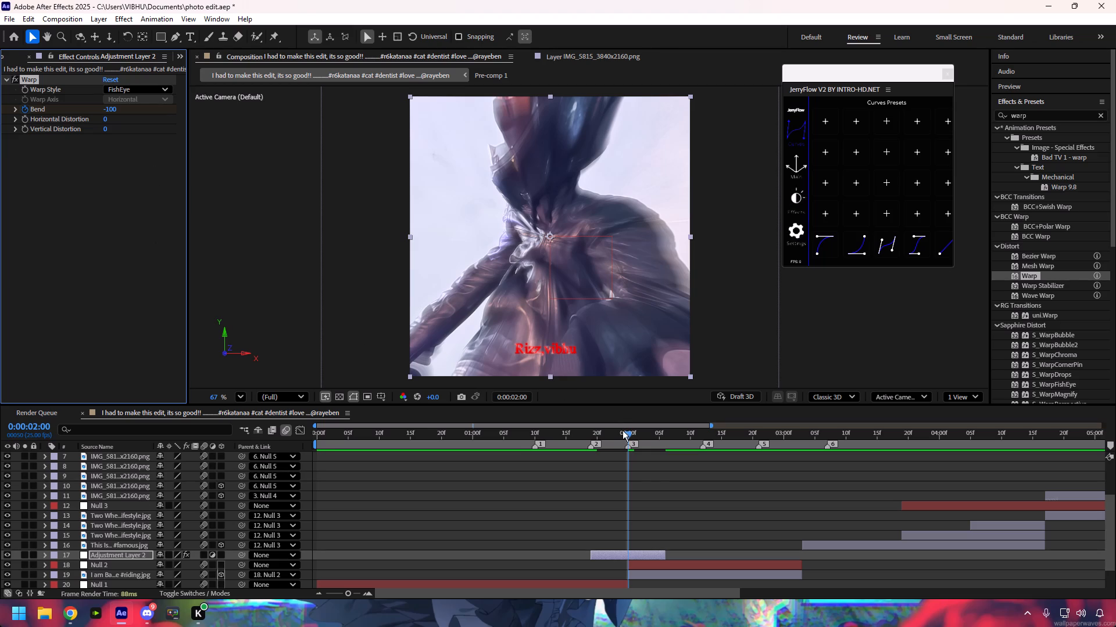
Add a Bend keyframe of 0 at 0:00:02:06, the end of Adjustment Layer 2.
left_click_drag(625, 434, 652, 438)
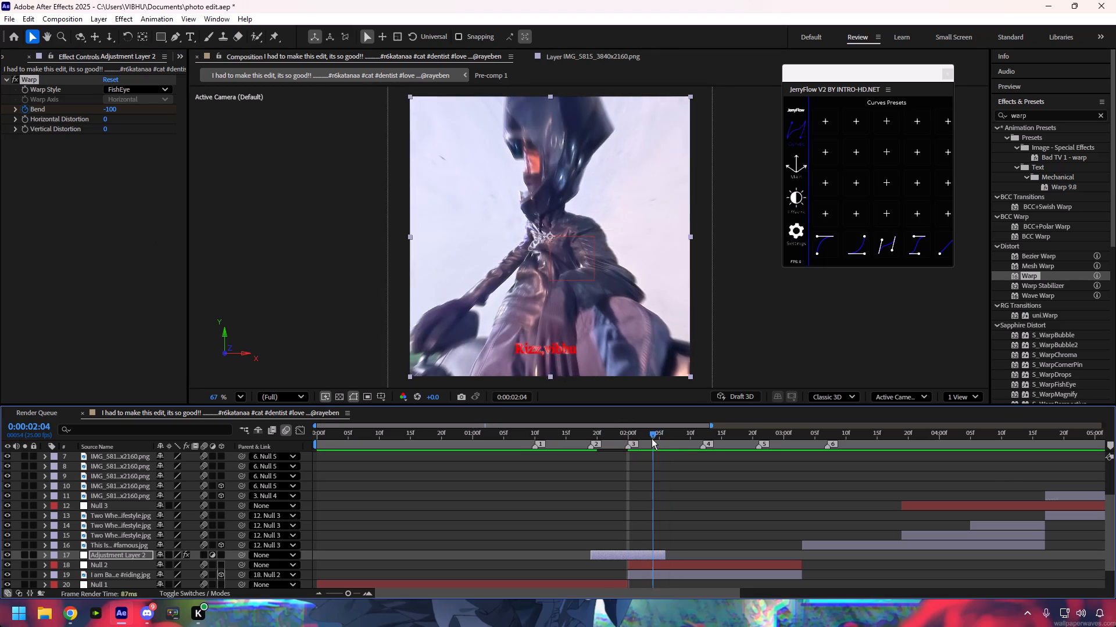
left_click_drag(652, 438, 662, 438)
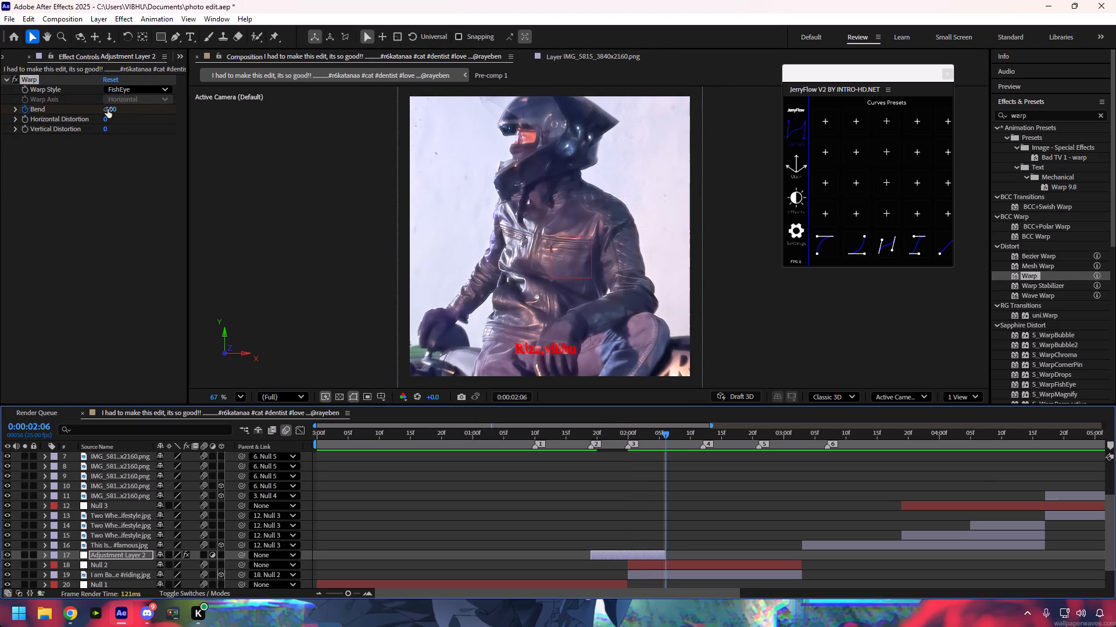
left_click(106, 106)
key("0")
key("Return")
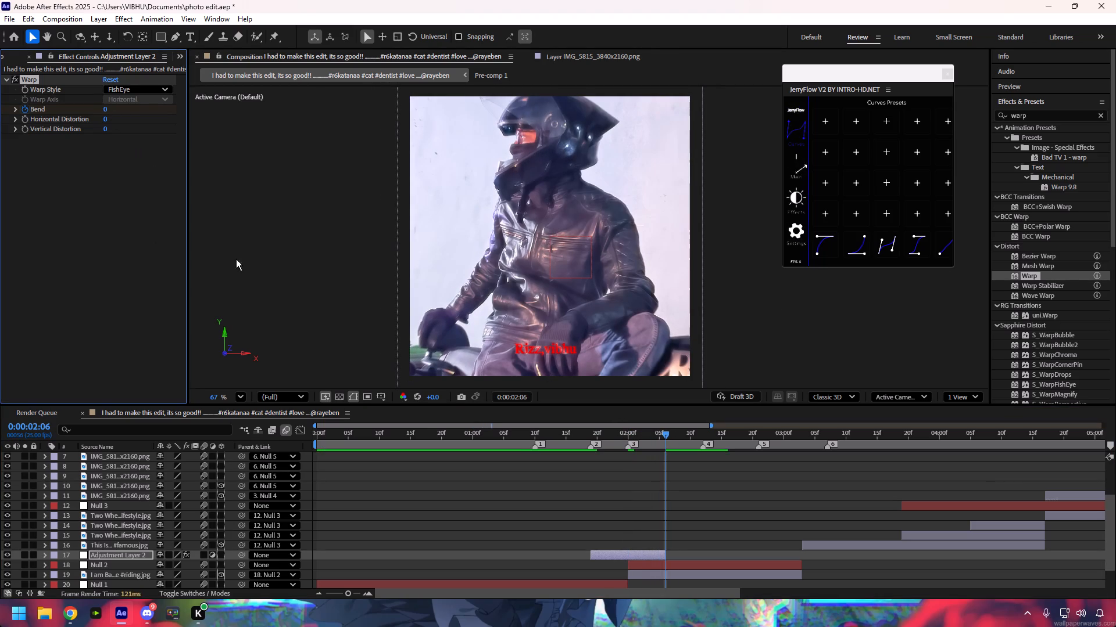
Apply JerryFlow curve presets to Adjustment Layer 2's Bend keyframes: the accelerating curve to the first two, the decelerating curve to the last two.
left_click(639, 553)
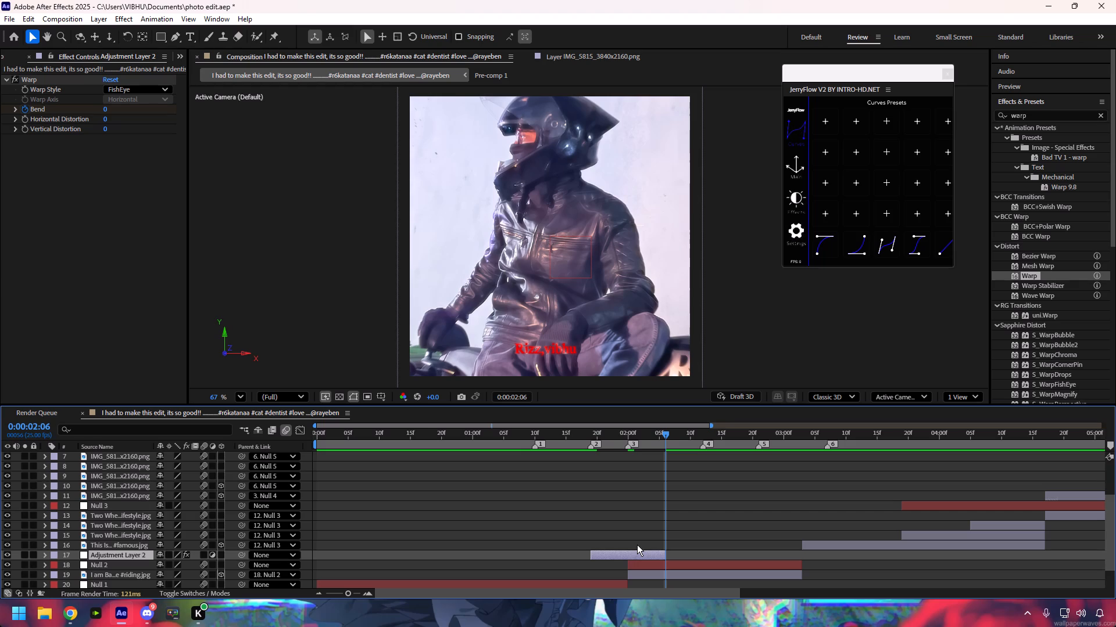
key("u")
left_click_drag(635, 567, 579, 581)
left_click(848, 244)
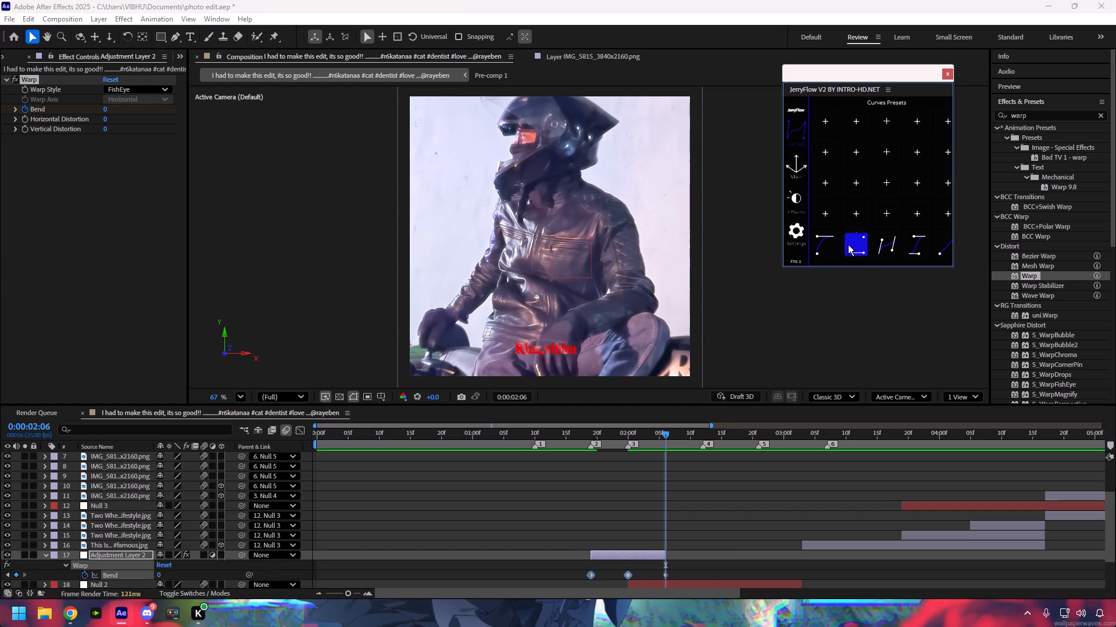
left_click_drag(681, 573, 623, 575)
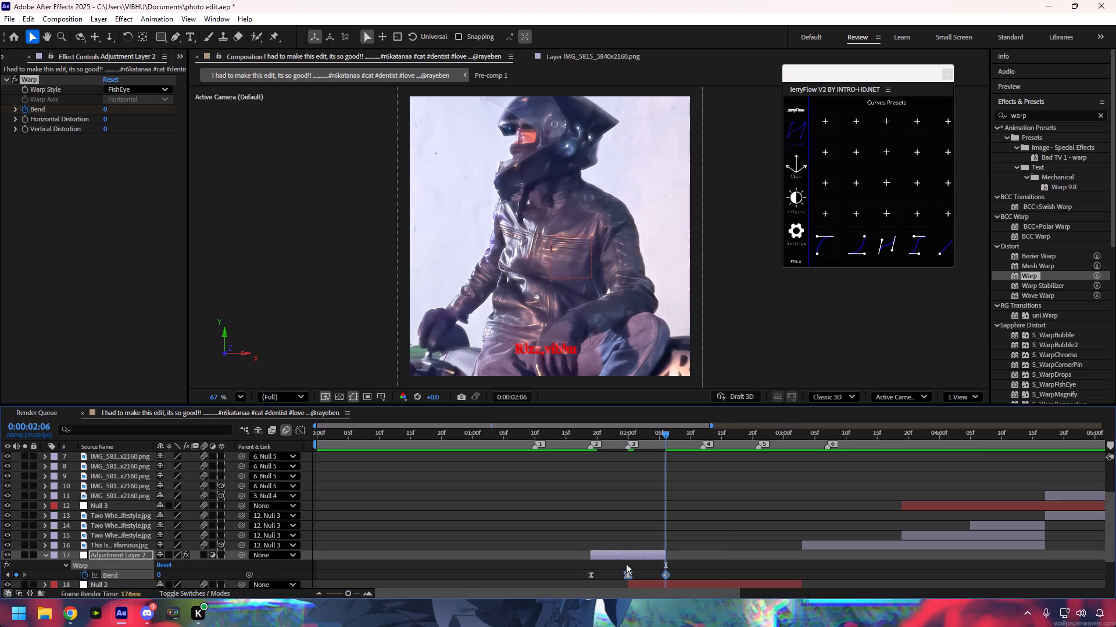
left_click(824, 247)
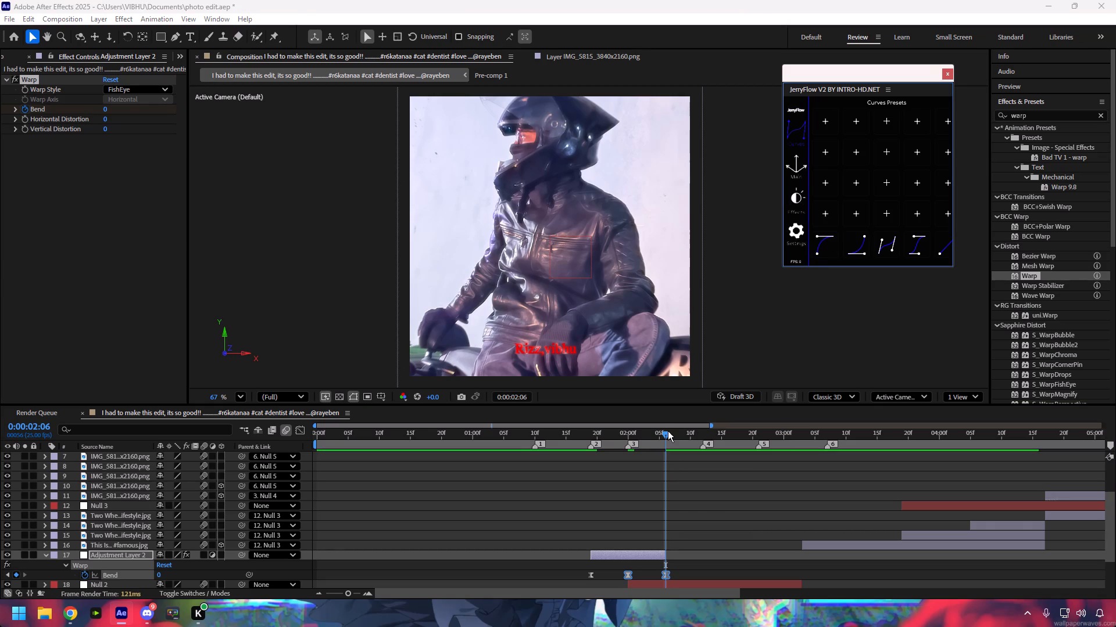
Play back and scrub the warp transition under Adjustment Layer 2, around 0:00:01:09 to 0:00:02:07, and check the photos that follow it.
left_click_drag(668, 431, 585, 453)
key("space")
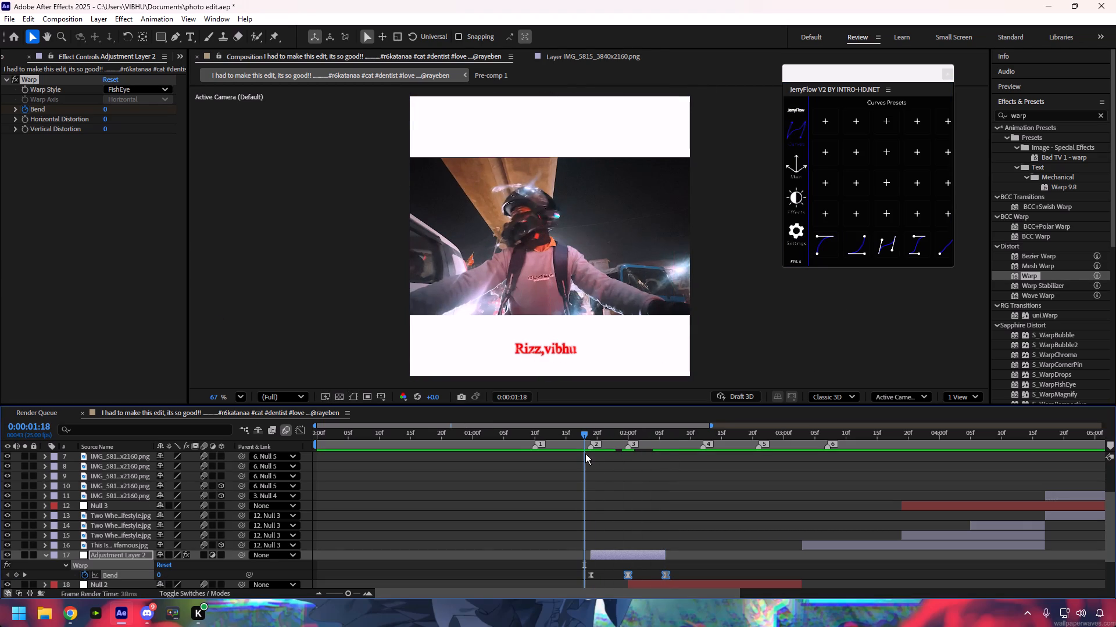
left_click_drag(583, 437, 556, 438)
key("space")
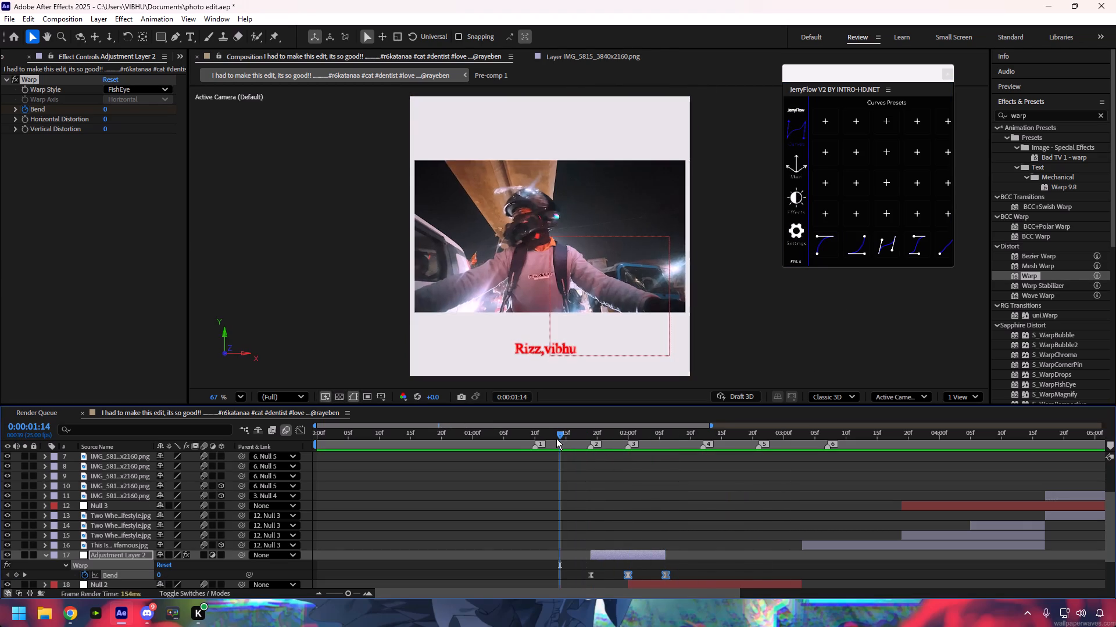
left_click_drag(557, 434, 541, 436)
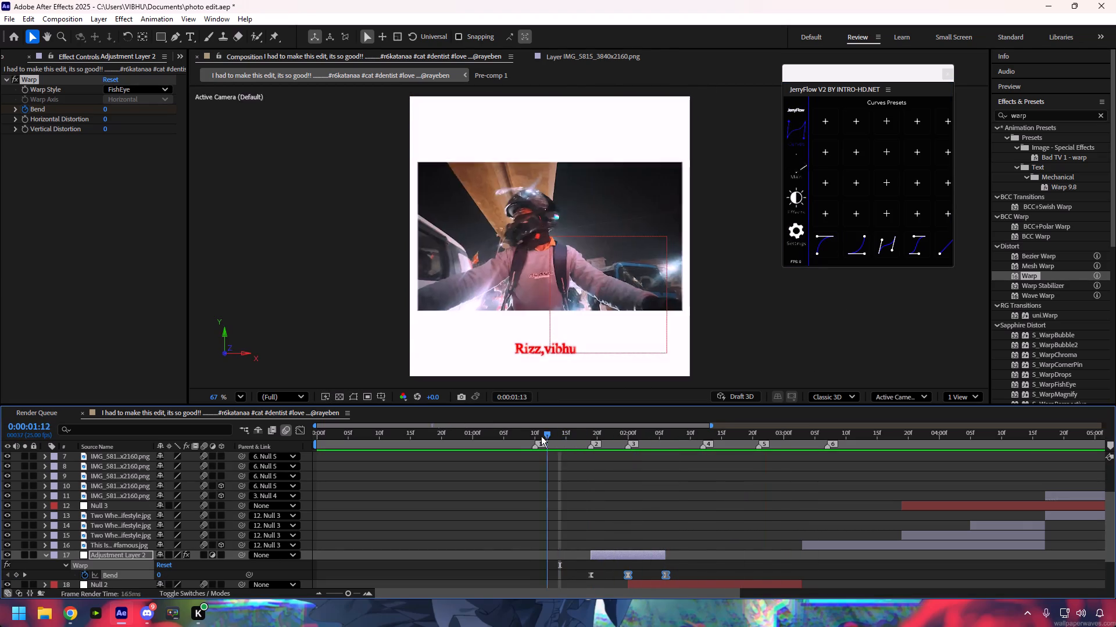
left_click_drag(541, 436, 524, 438)
key("space")
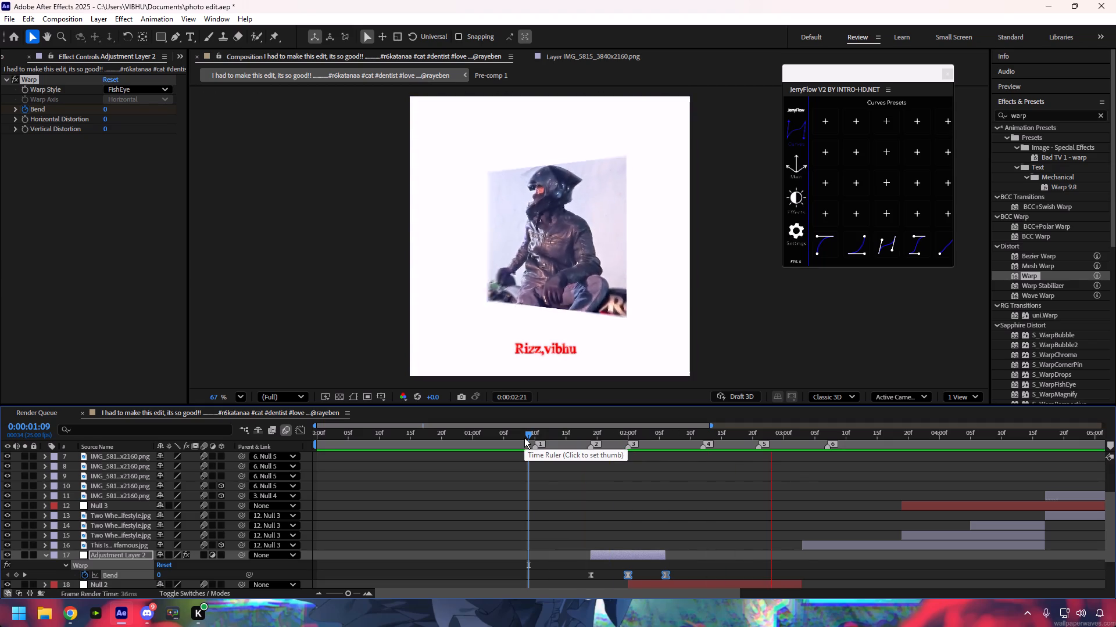
left_click_drag(527, 435, 654, 460)
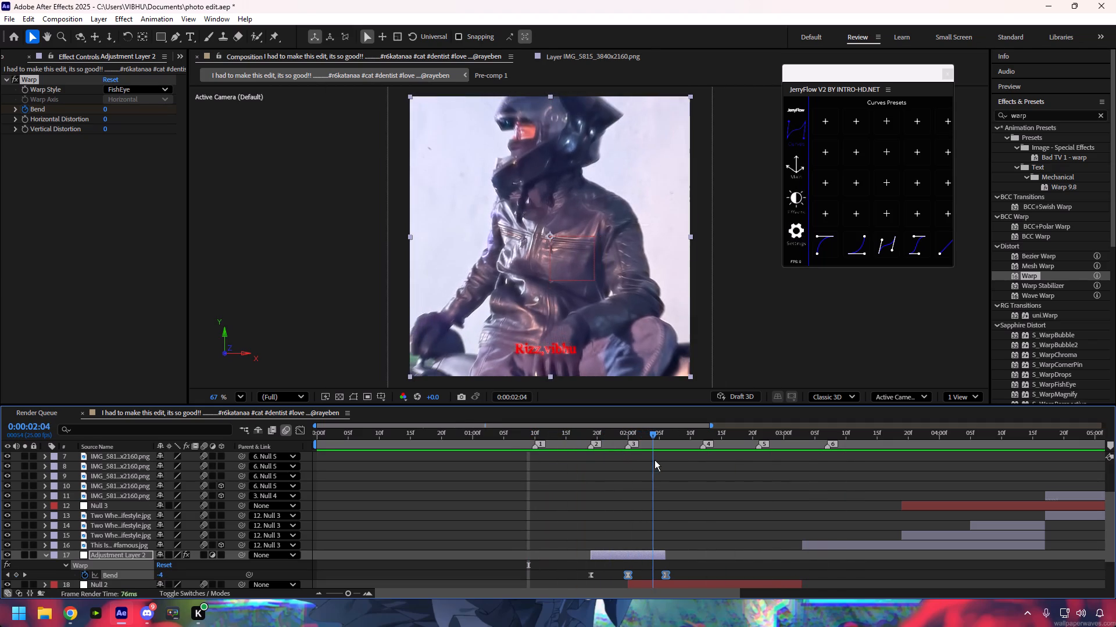
left_click_drag(654, 460, 545, 451)
key("space")
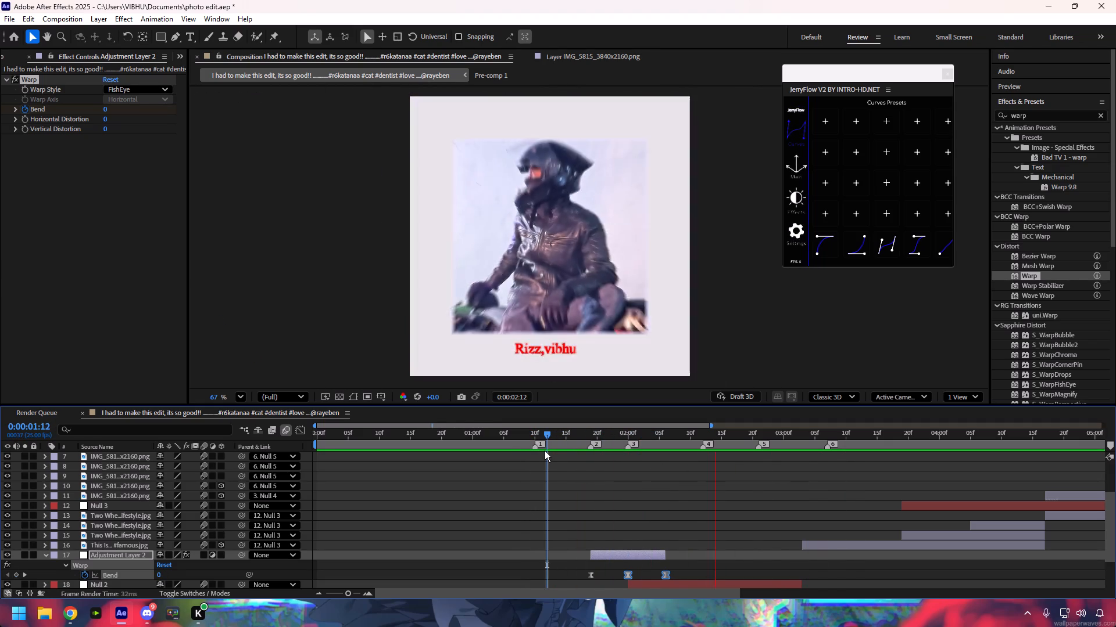
left_click_drag(545, 435, 618, 455)
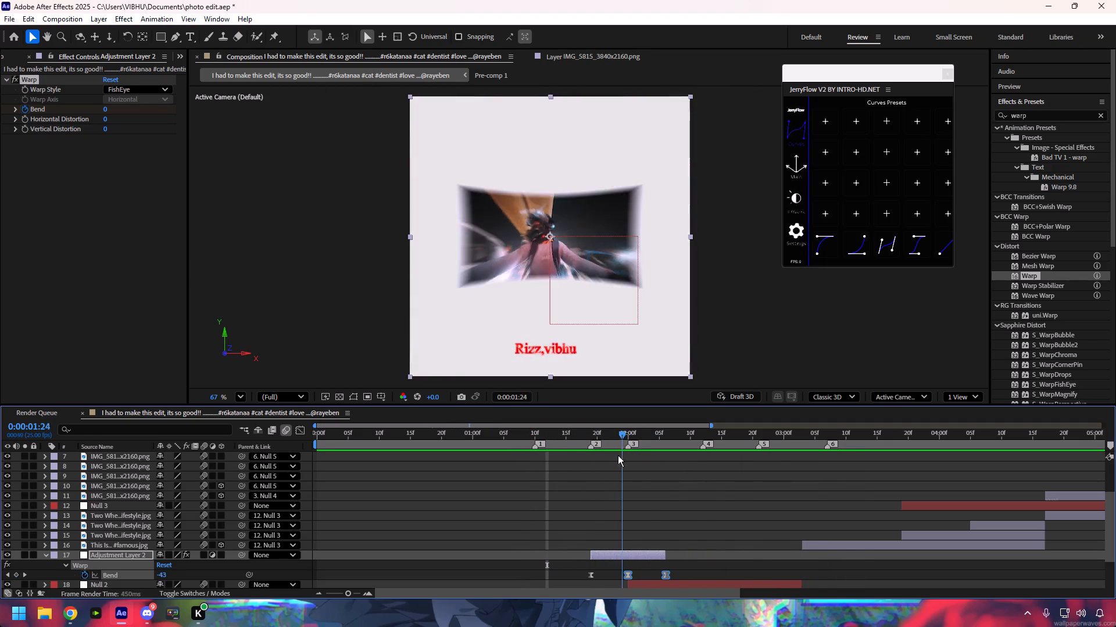
left_click_drag(618, 455, 571, 452)
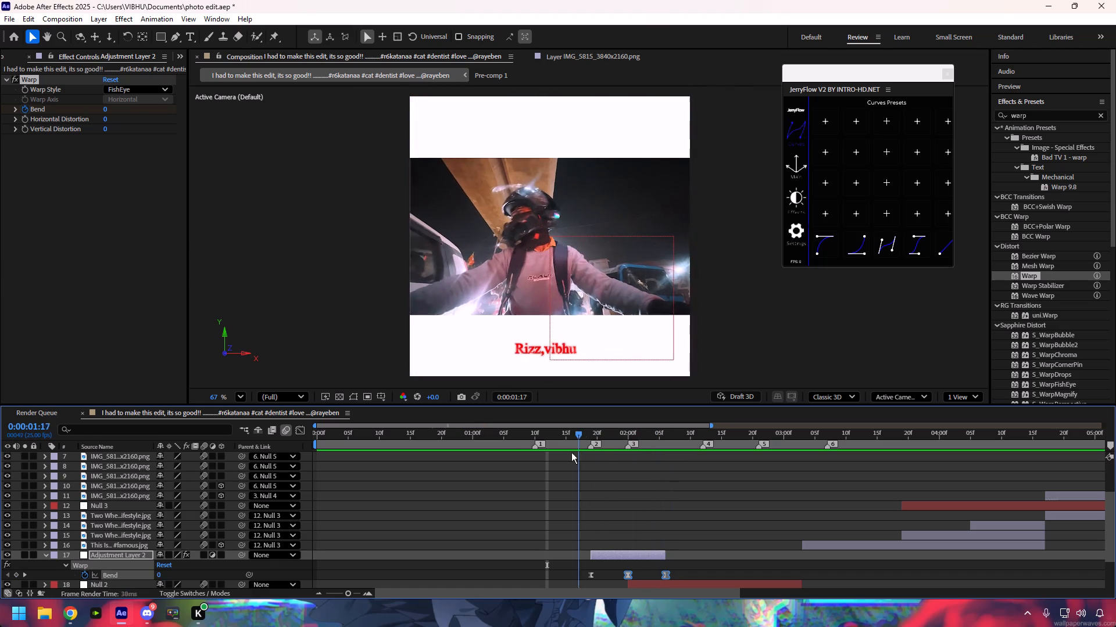
left_click_drag(571, 452, 563, 452)
key("space")
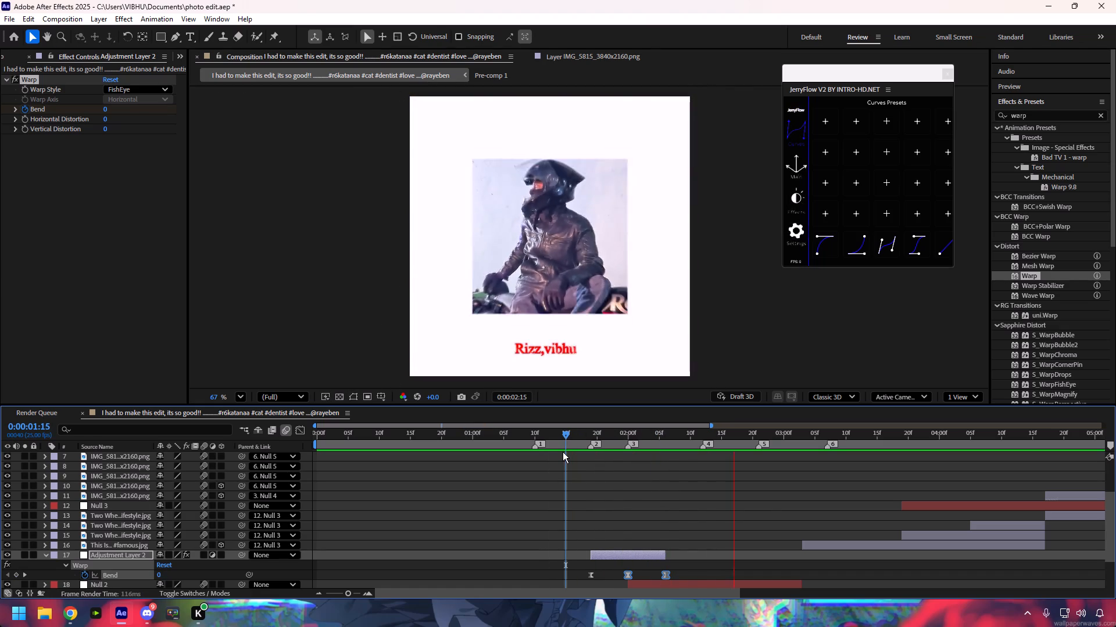
left_click_drag(564, 430, 634, 456)
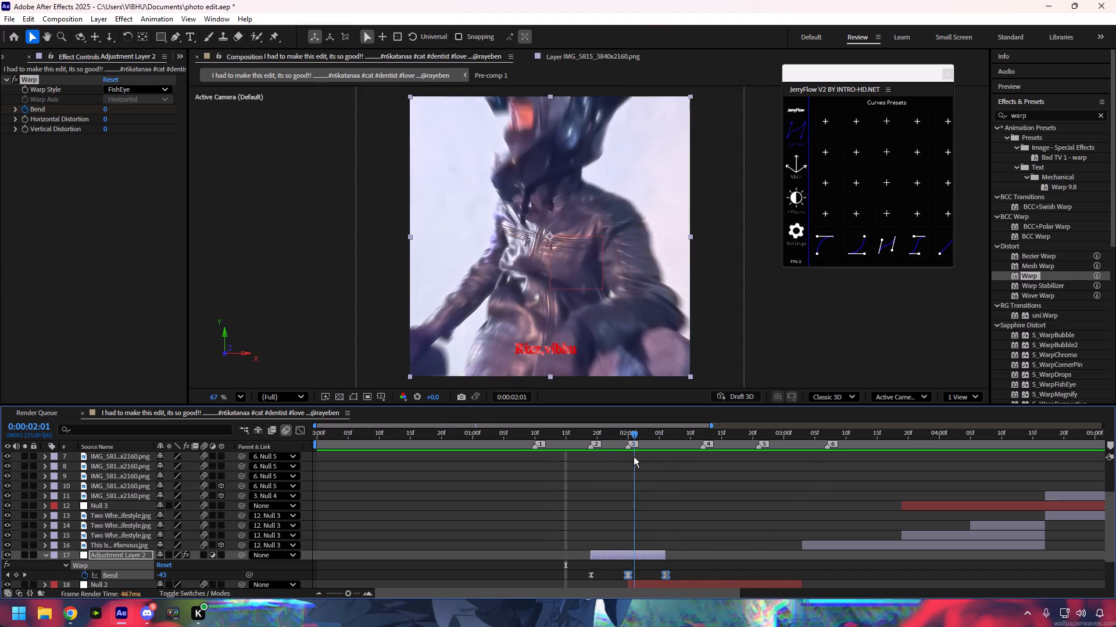
left_click_drag(634, 456, 549, 453)
key("space")
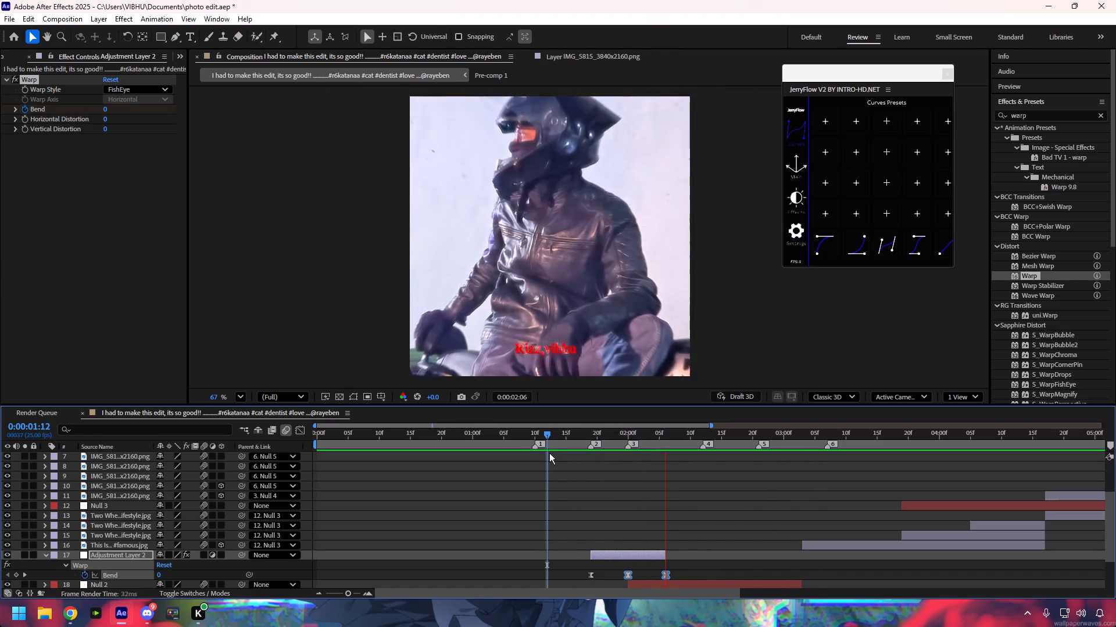
left_click_drag(549, 436, 604, 456)
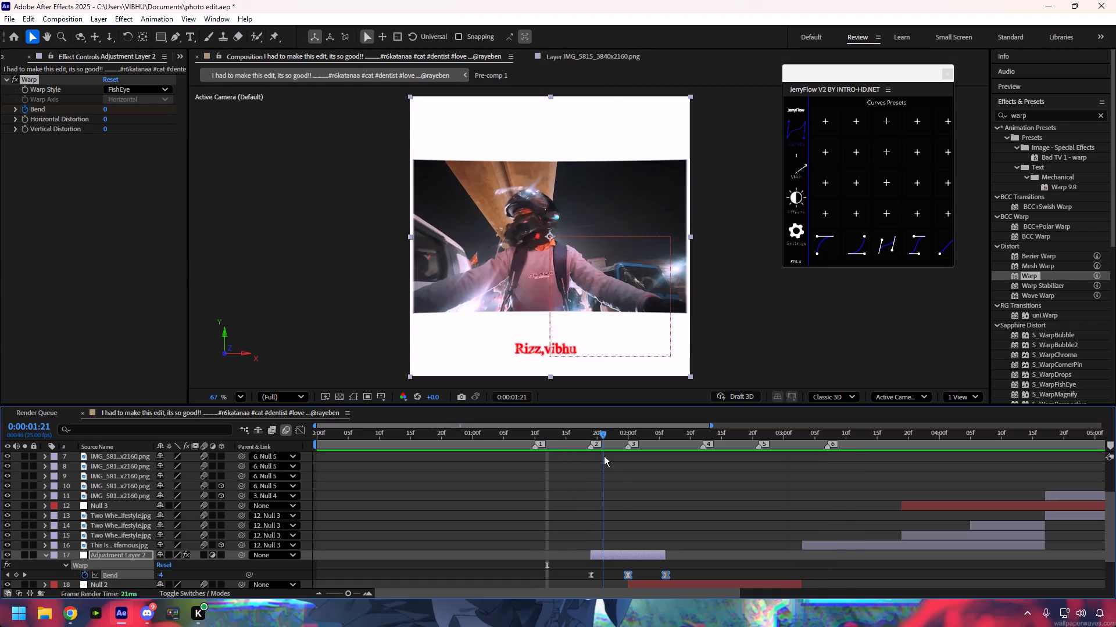
left_click_drag(604, 456, 671, 470)
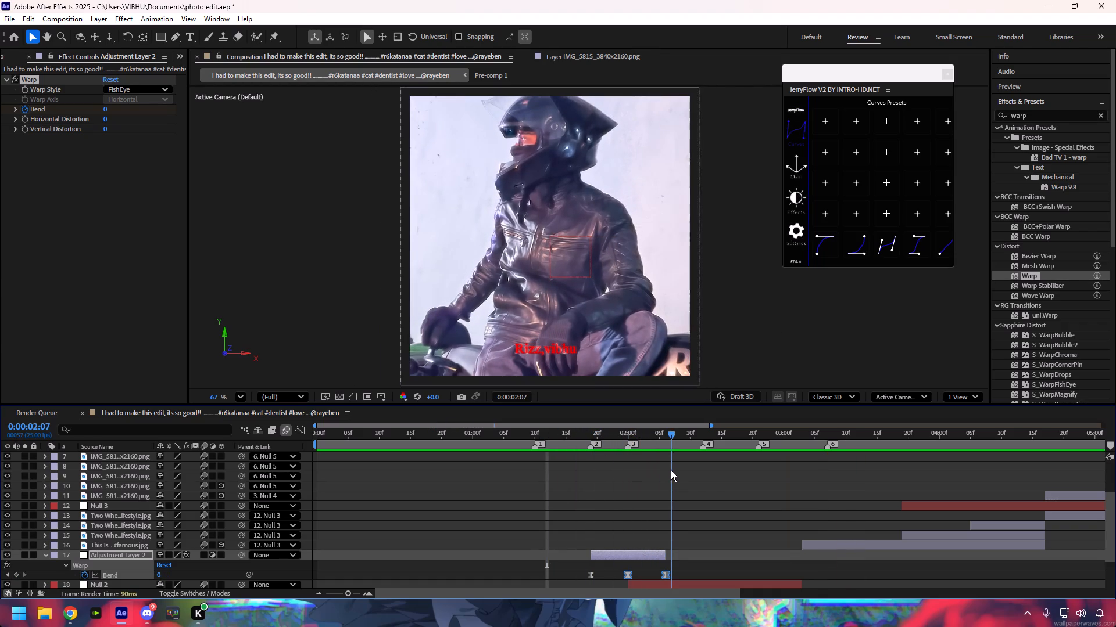
left_click_drag(671, 470, 605, 475)
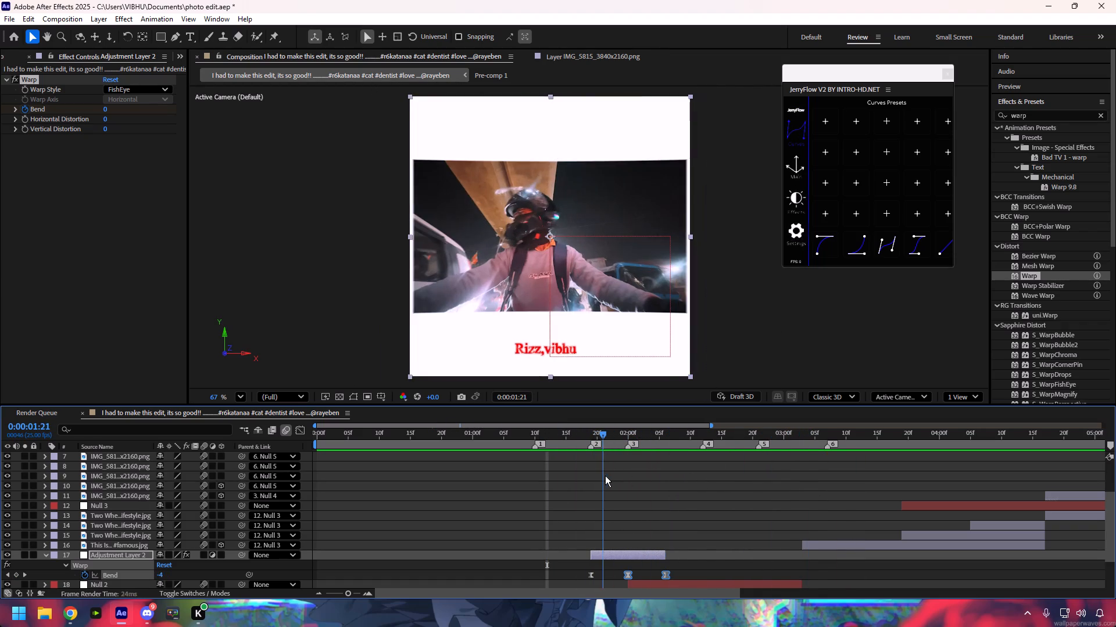
left_click_drag(605, 475, 592, 473)
key("space")
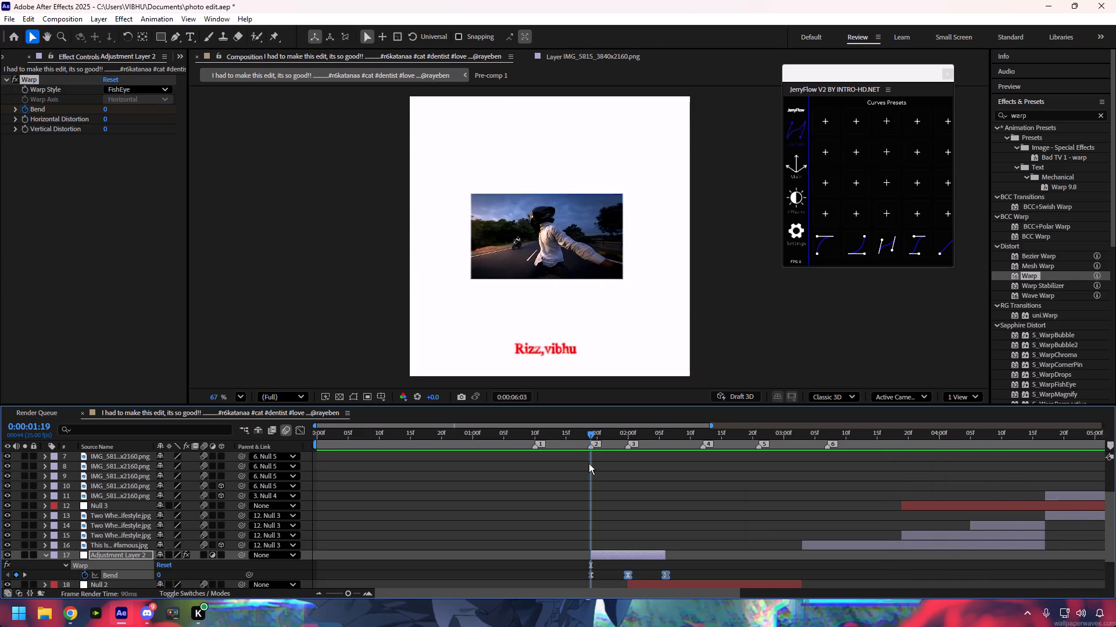
left_click_drag(592, 437, 1115, 474)
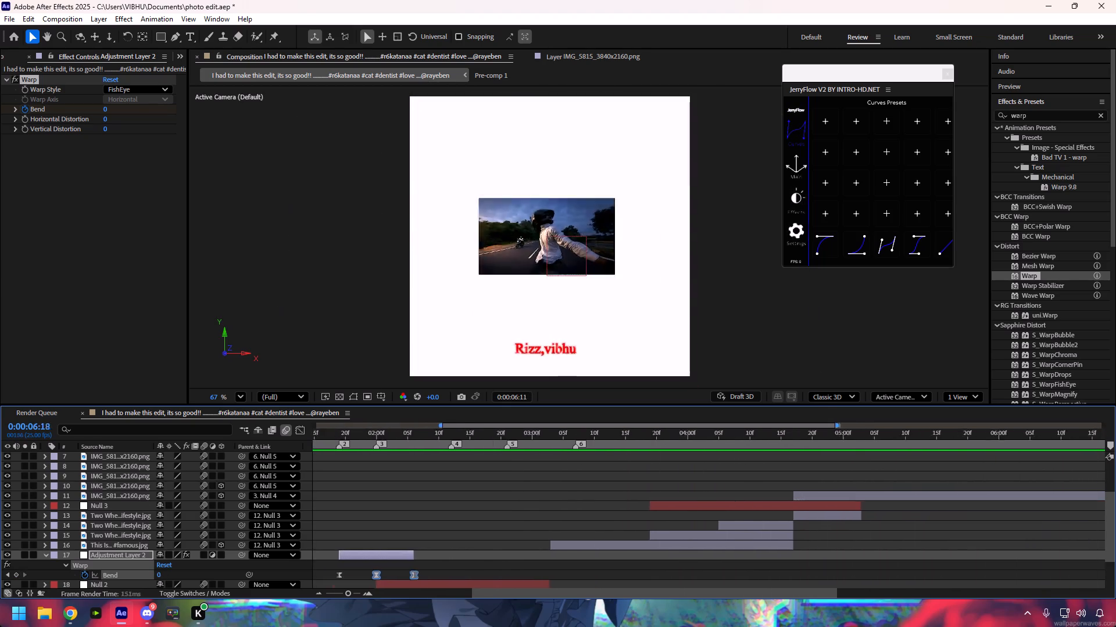
left_click_drag(1115, 474, 289, 516)
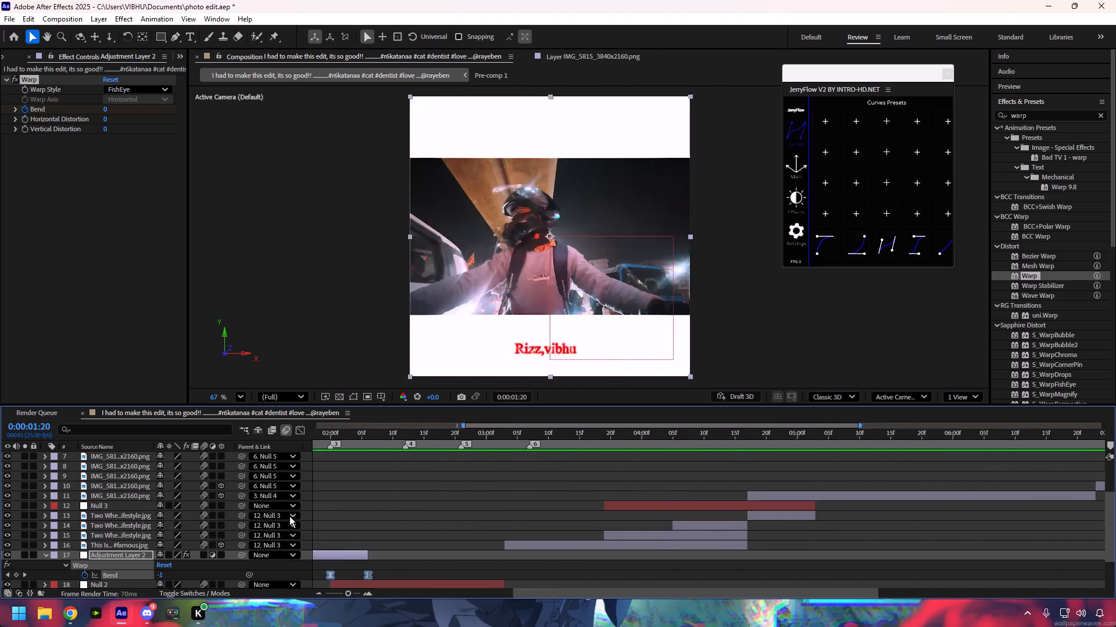
left_click_drag(289, 516, 548, 532)
Duplicate Adjustment Layer 2 and place the copy directly above Null 3 in the layer stack.
left_click(543, 554)
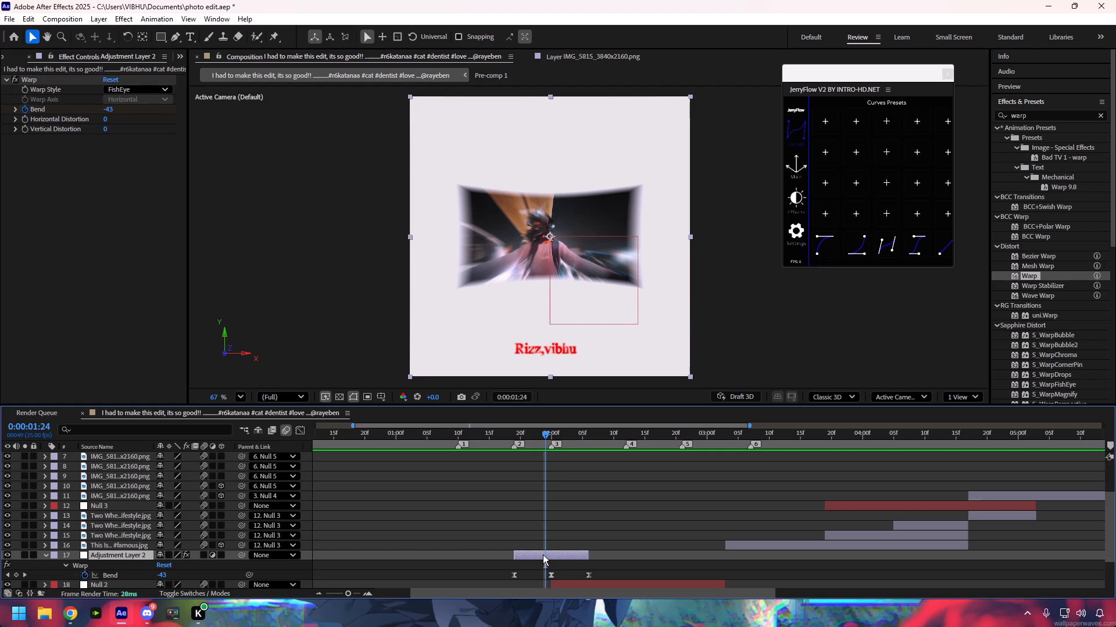
key("ctrl+d")
left_click_drag(133, 555, 131, 513)
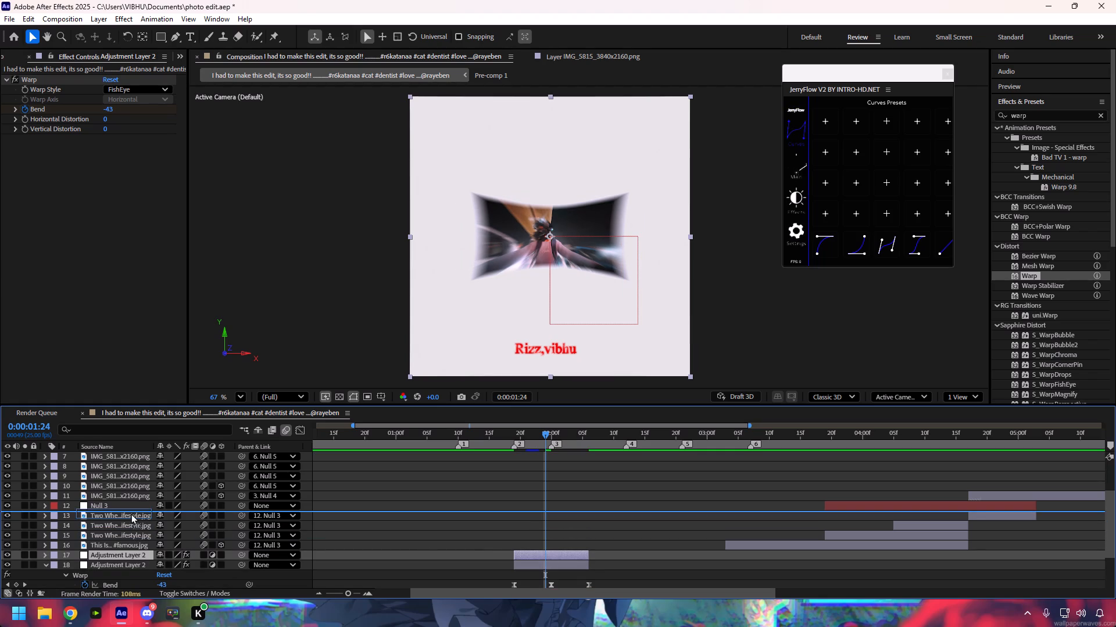
left_click_drag(131, 513, 128, 500)
Shift the Adjustment Layer 2 copy above Null 3 later in time so it starts at about 0:00:07:05.
left_click_drag(539, 511, 542, 511)
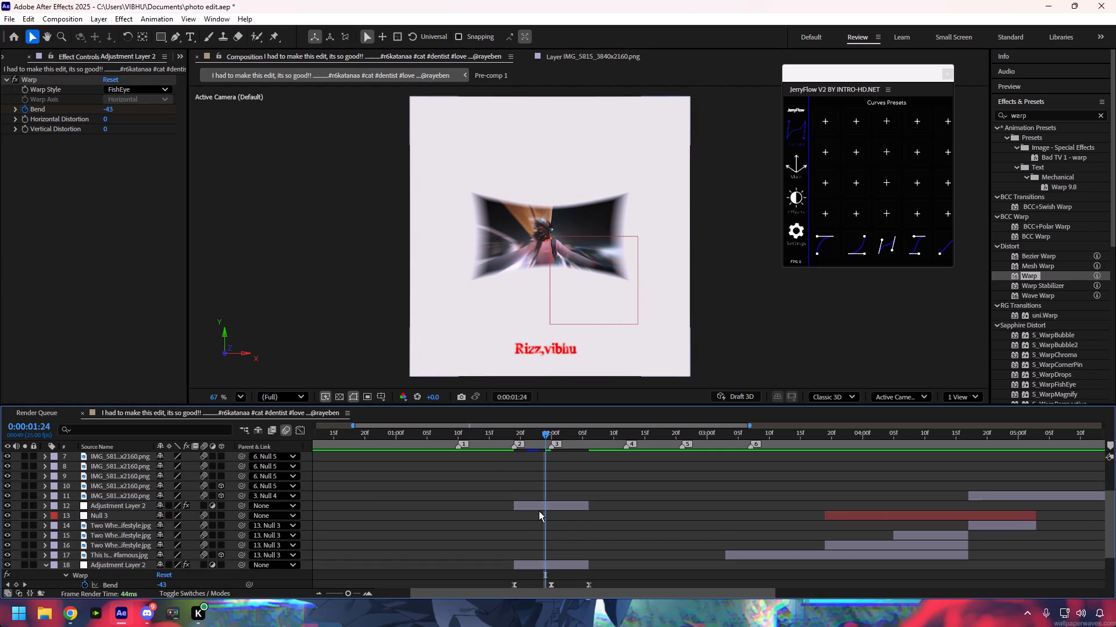
left_click_drag(542, 511, 544, 510)
left_click_drag(544, 507, 1115, 531)
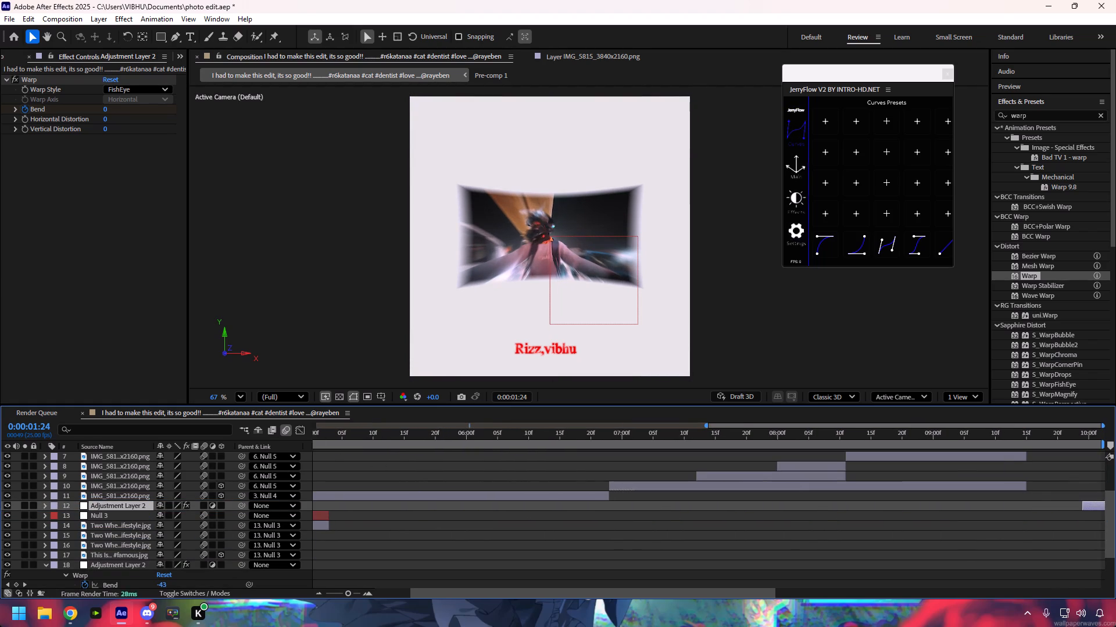
left_click_drag(1115, 531, 686, 510)
Scrub through the photo changes from about 0:00:03:15 to 0:00:07:02 to examine where the warp transition copy could be used.
left_click(635, 431)
left_click_drag(635, 431, 631, 431)
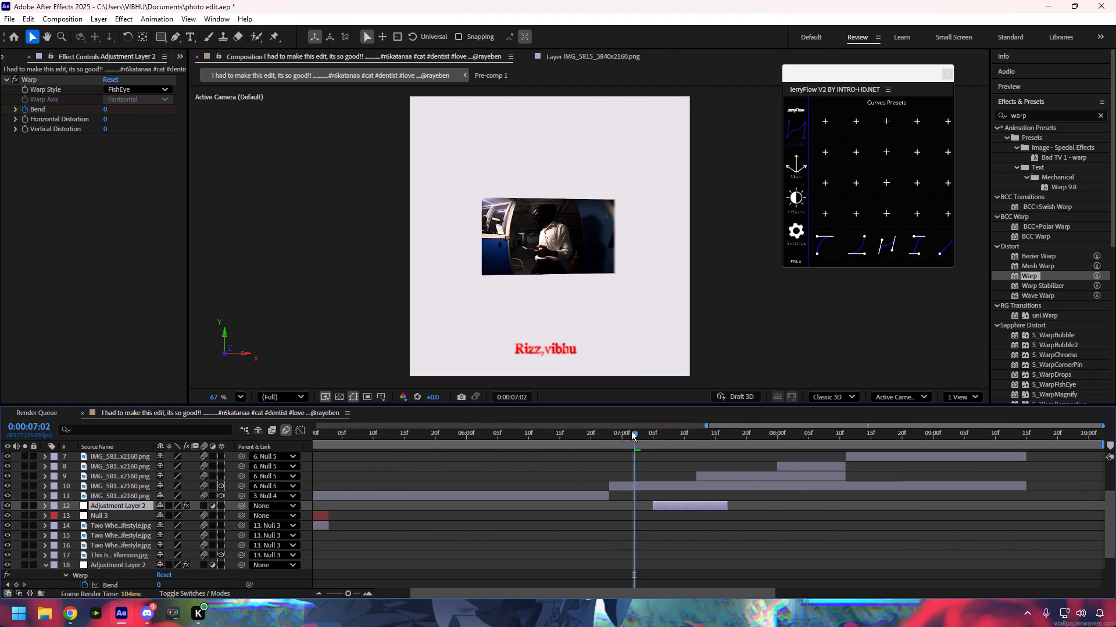
left_click_drag(631, 431, 380, 471)
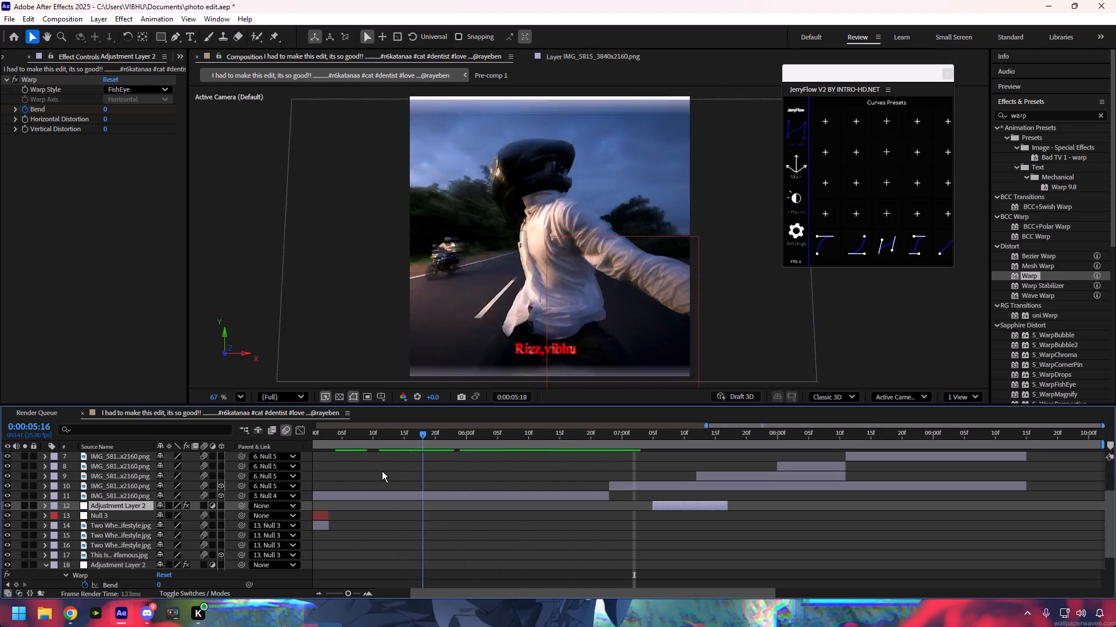
left_click_drag(380, 471, 717, 480)
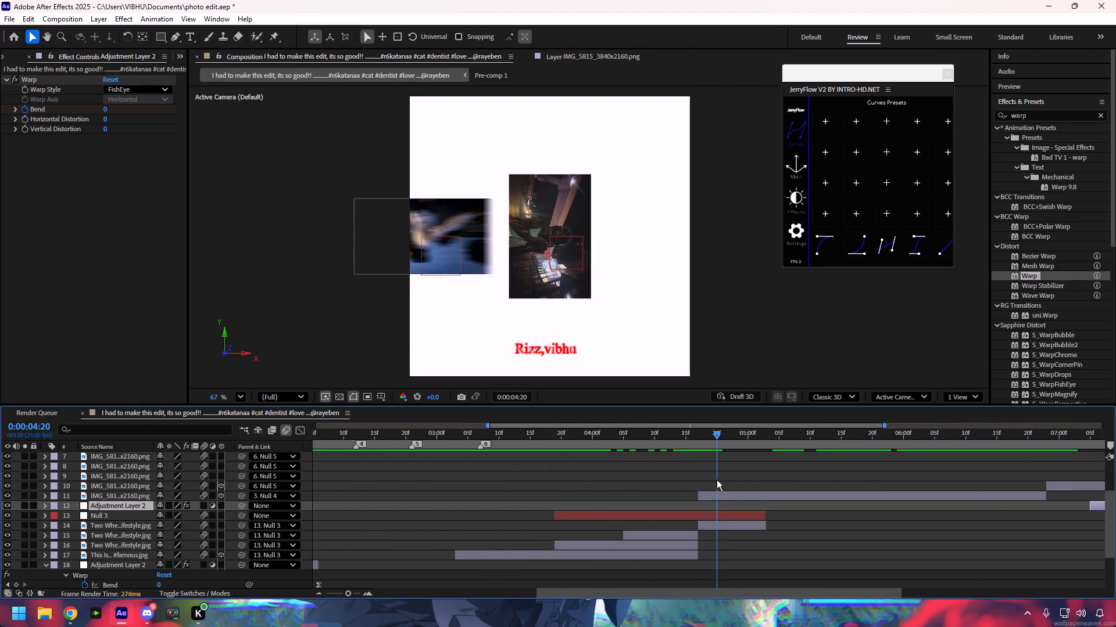
left_click_drag(717, 480, 859, 491)
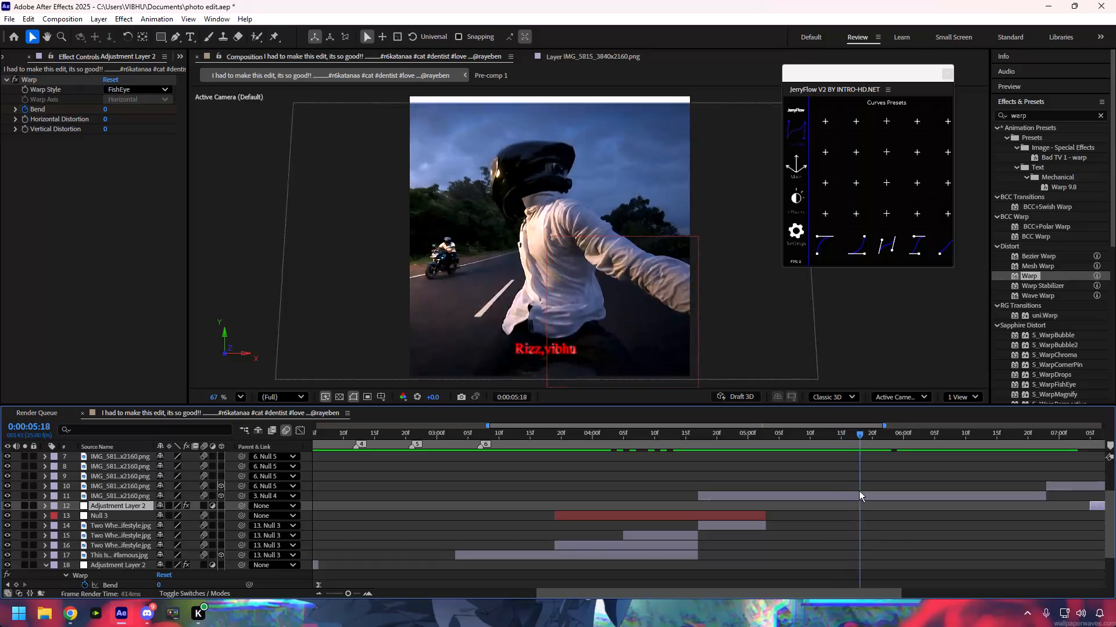
left_click_drag(859, 491, 1042, 506)
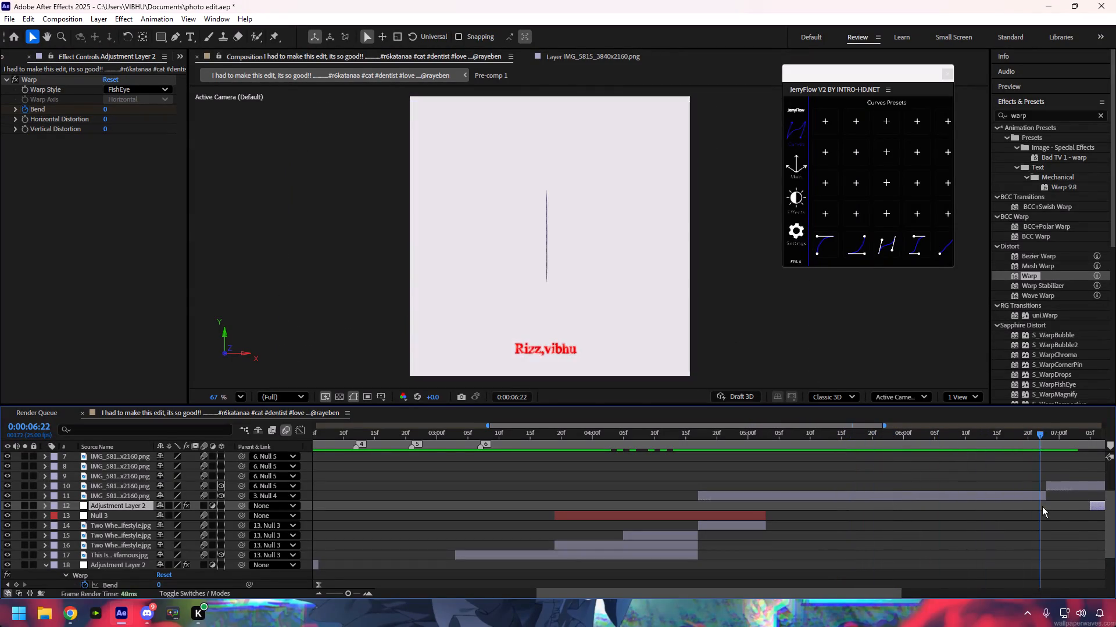
left_click_drag(1042, 506, 869, 502)
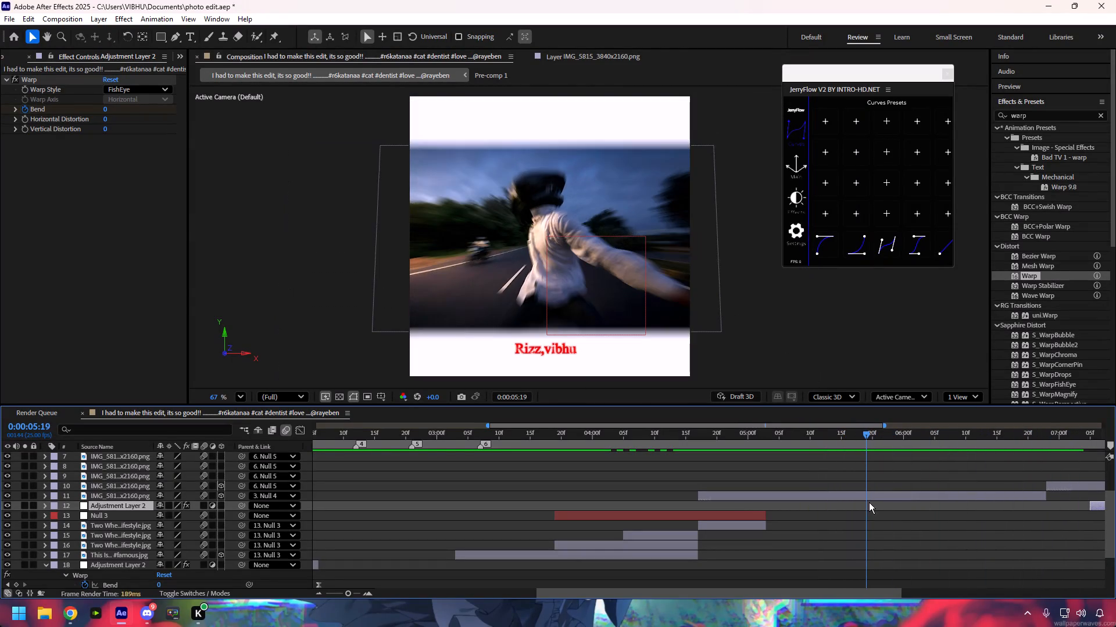
left_click_drag(869, 502, 865, 501)
left_click_drag(865, 501, 865, 500)
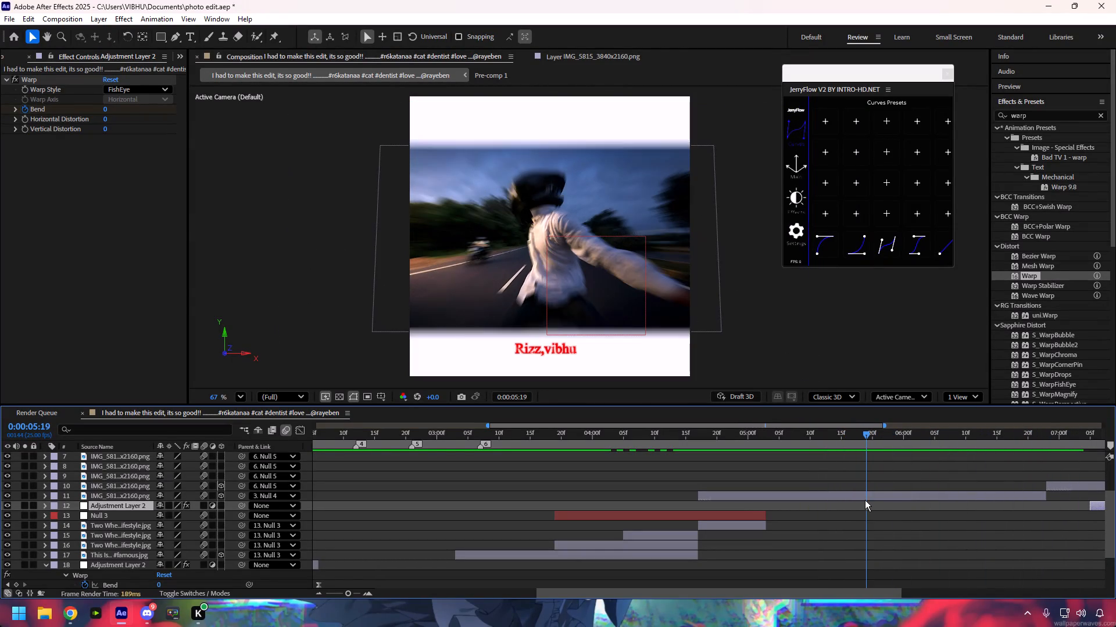
left_click_drag(865, 500, 629, 560)
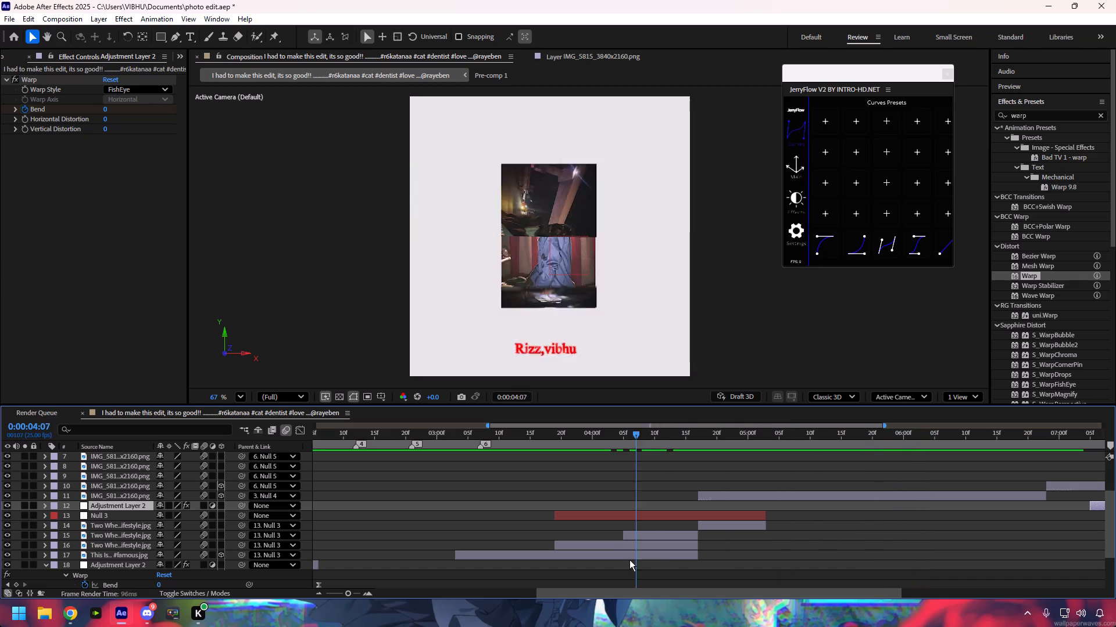
left_click_drag(629, 560, 533, 549)
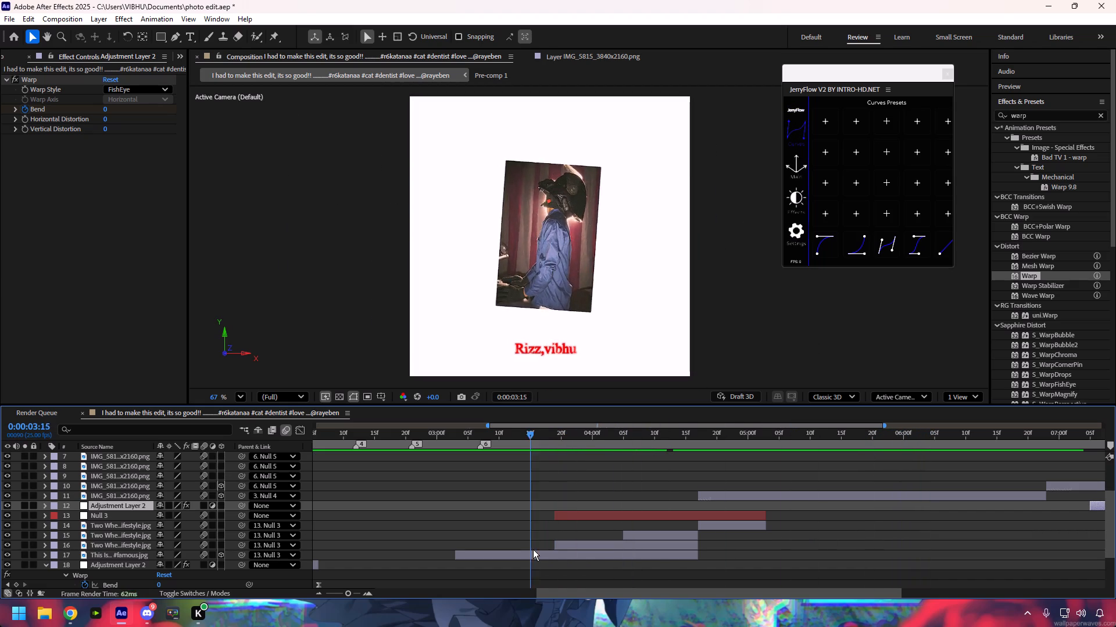
left_click_drag(533, 549, 770, 562)
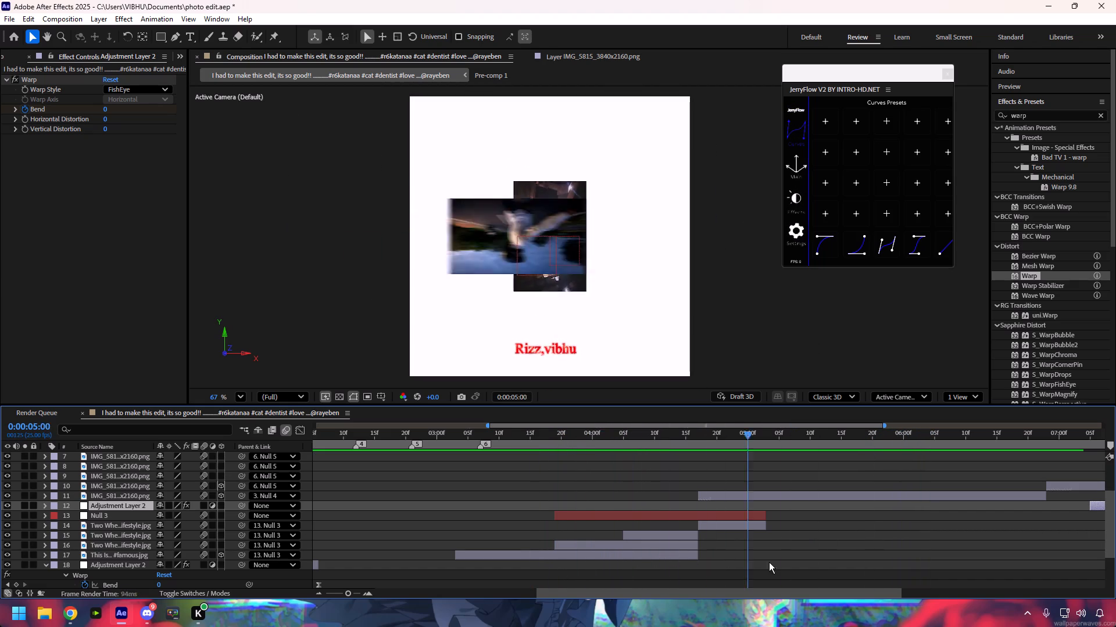
left_click_drag(770, 562, 784, 561)
Delete the Adjustment Layer 2 copy above Null 3 and save the project.
left_click(785, 503)
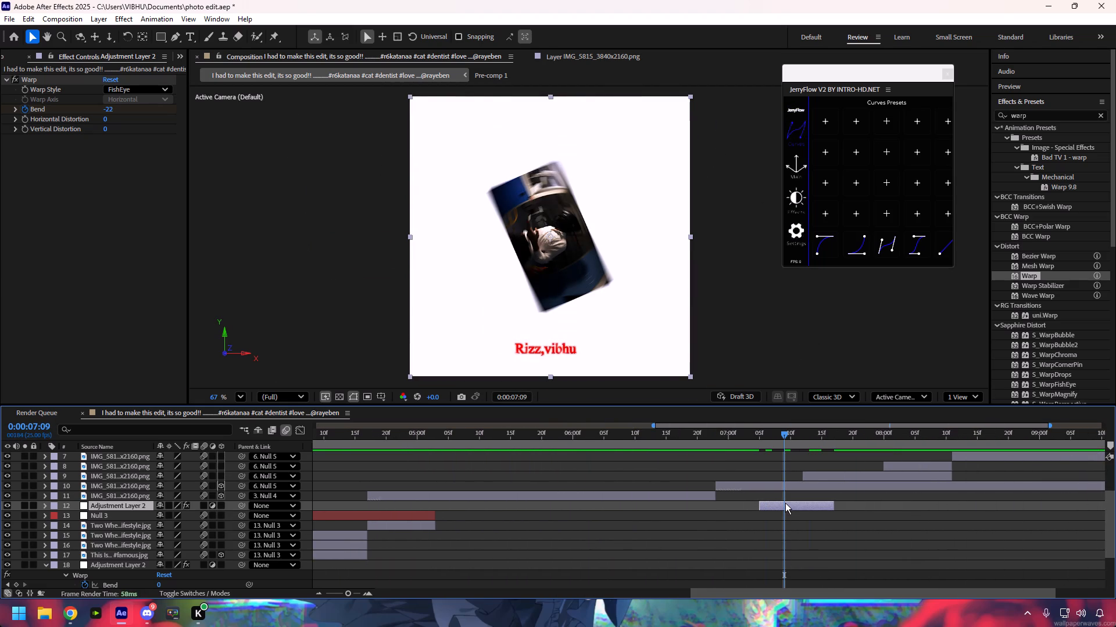
key("Delete")
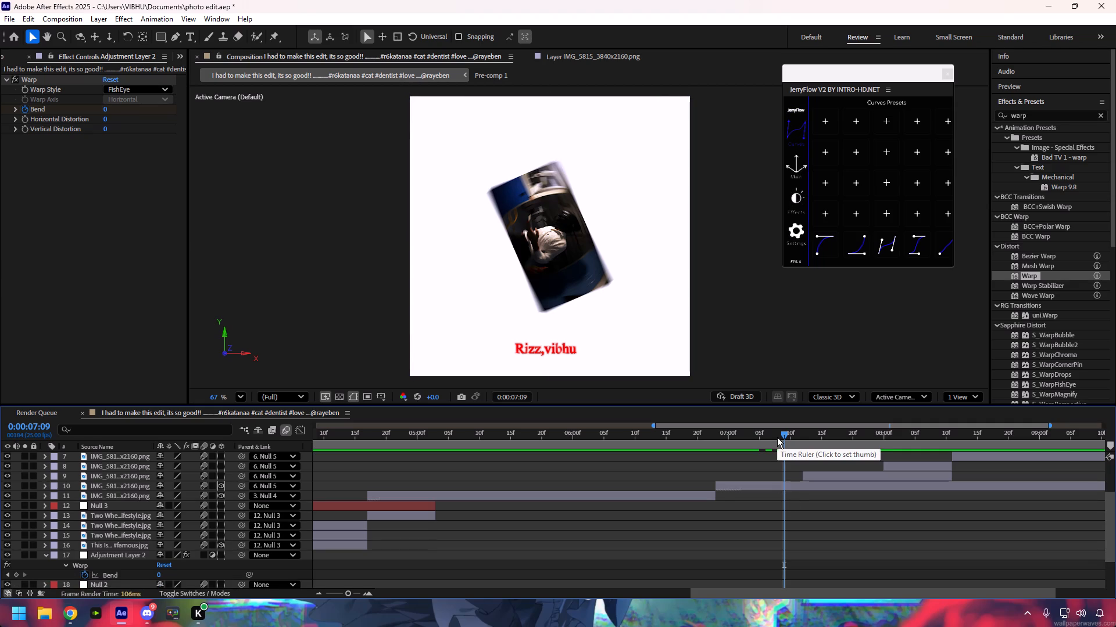
key("ctrl+s")
Play back the edit from the beginning to check the photo transitions, and return to the first frame.
left_click_drag(784, 439, 0, 506)
key("space")
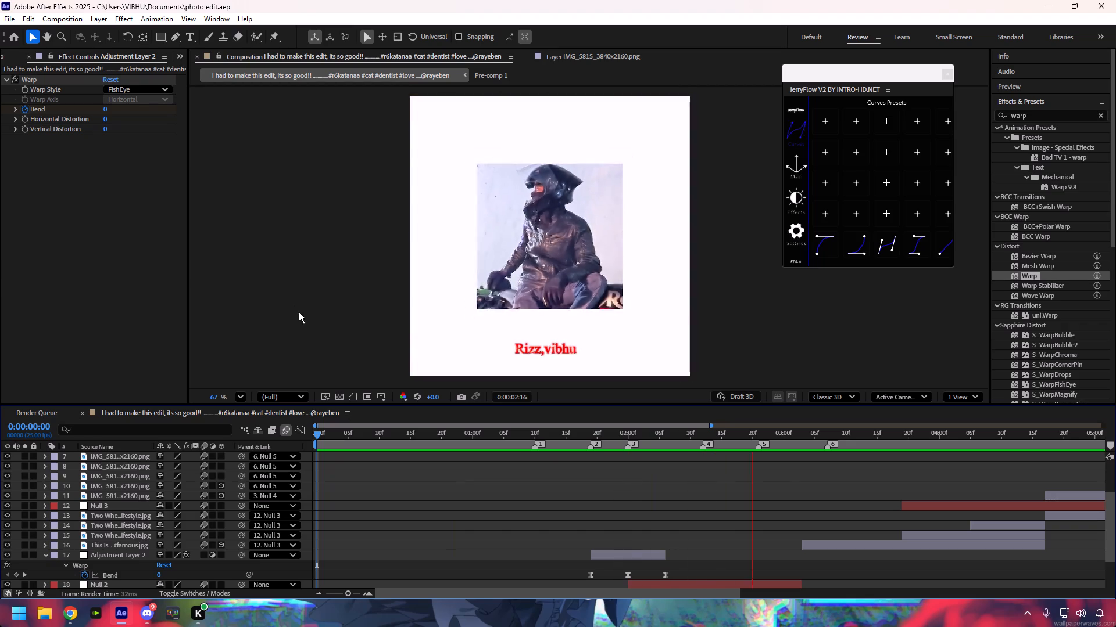
left_click(315, 434)
Lower the opacity of the Pre-comp 1 text layer to 47%.
scroll(373, 481, "up", 4)
left_click(359, 455)
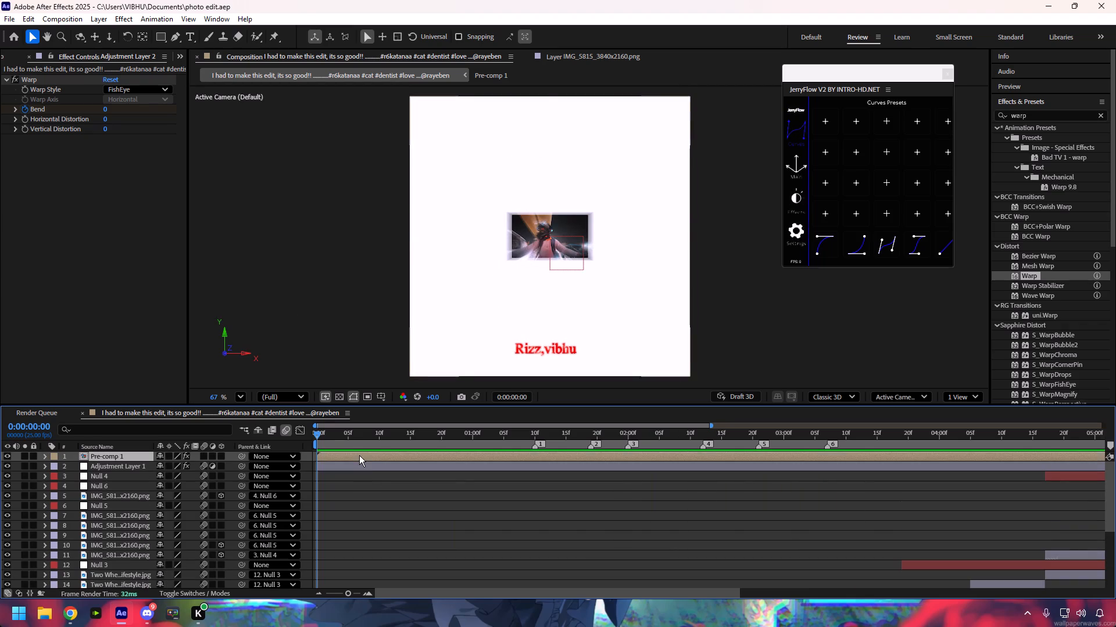
key("t")
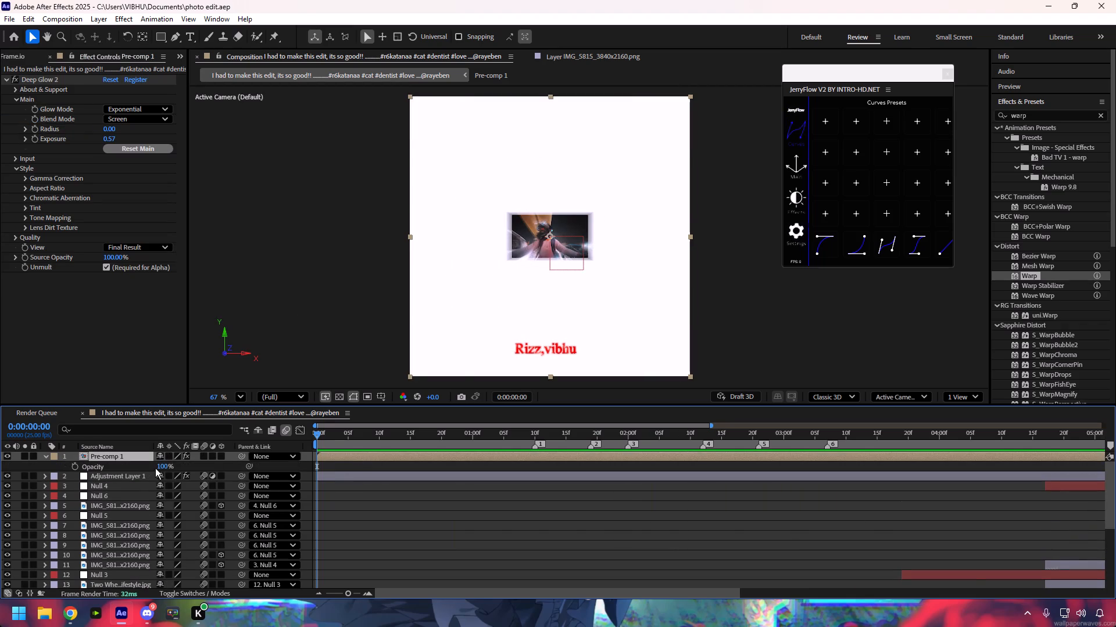
left_click_drag(162, 466, 134, 465)
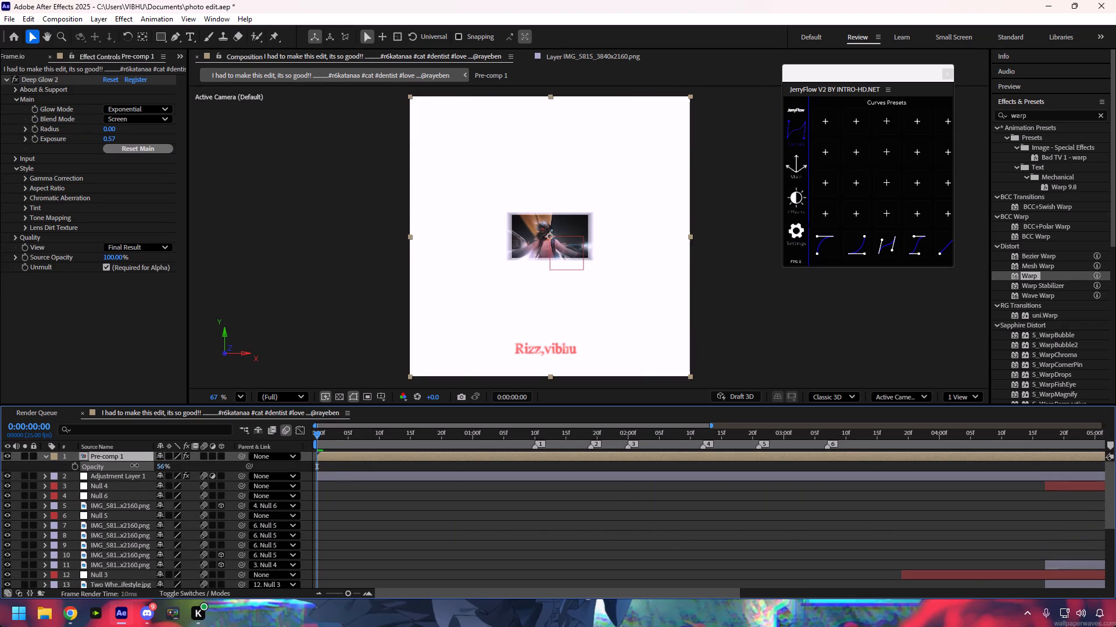
left_click_drag(134, 465, 128, 463)
left_click(313, 308)
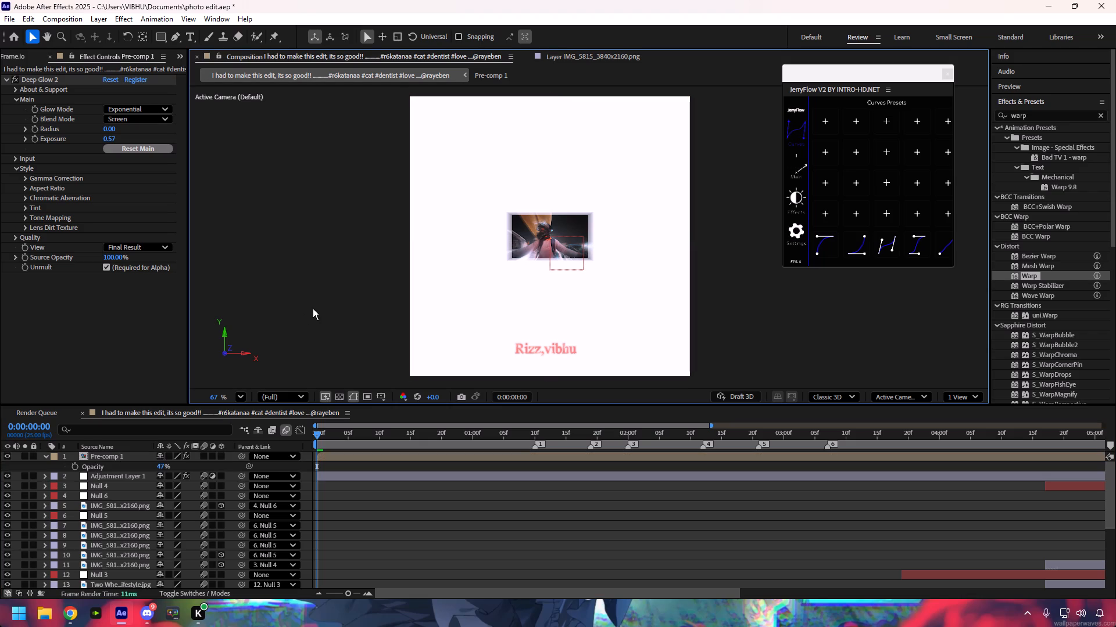
Preview the edit from the start with the fainter text and save the project.
key("space")
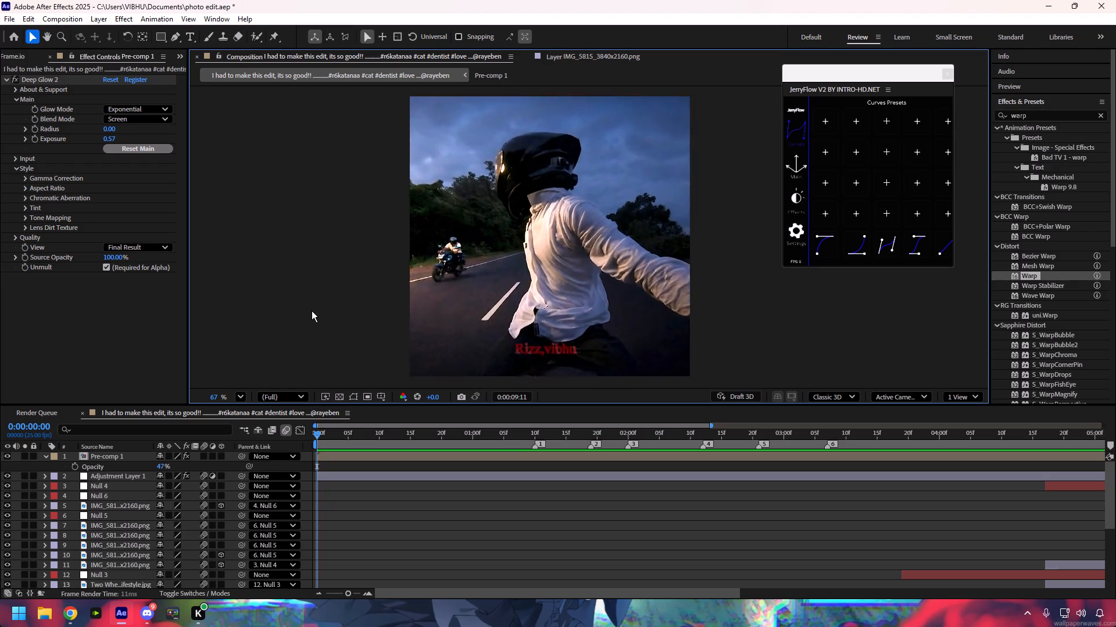
left_click(6, 78)
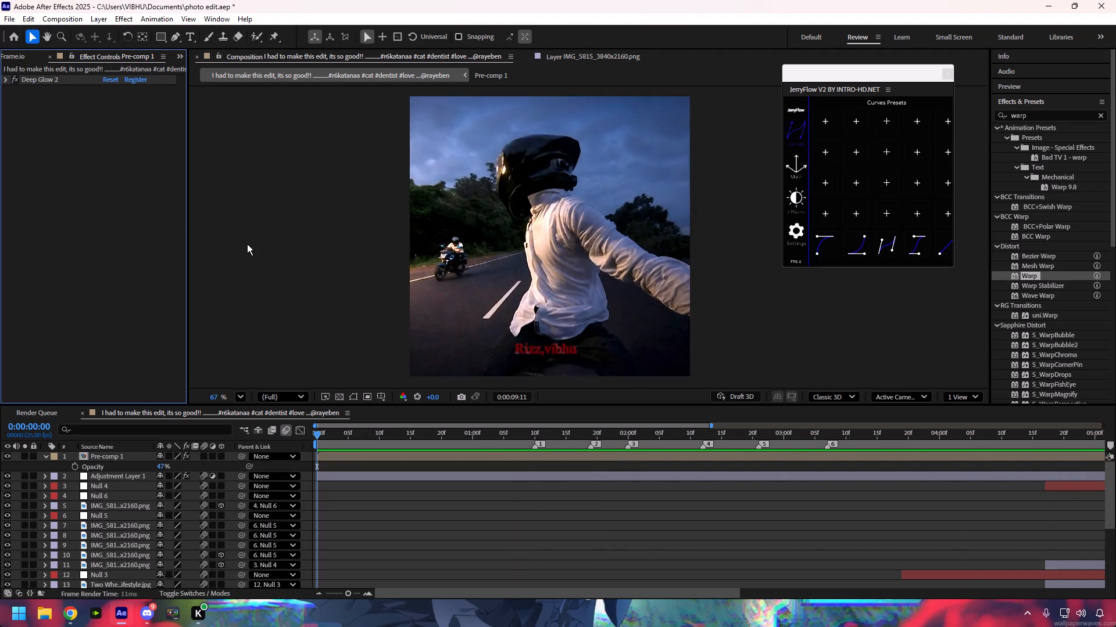
key("ctrl+s")
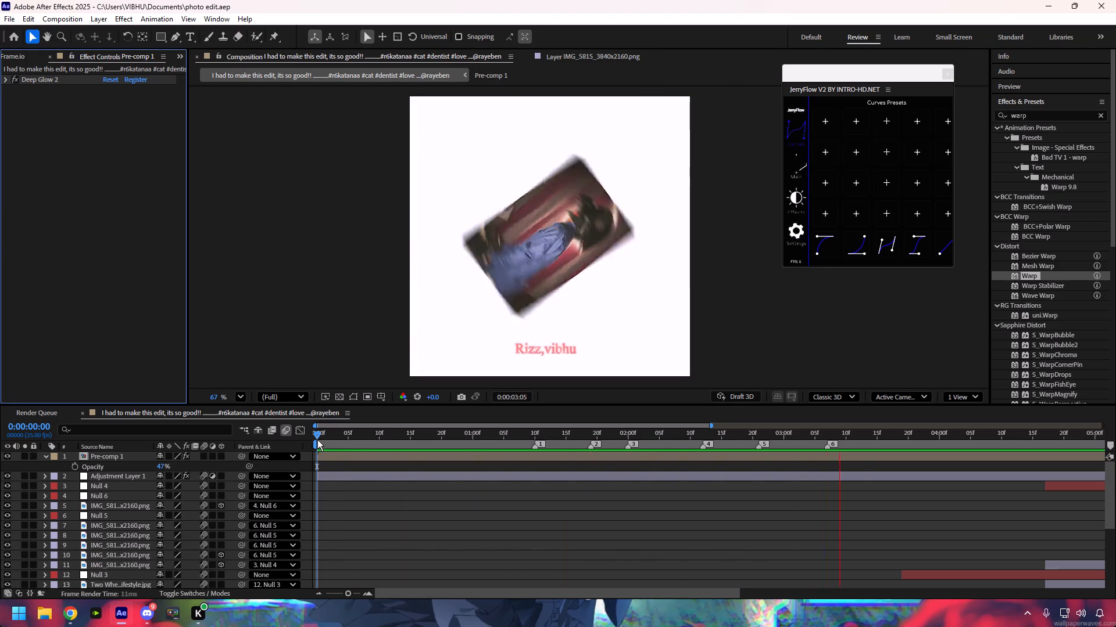
left_click(316, 434)
Add the composition to the render queue and set its render frame rate to 30.
left_click(7, 17)
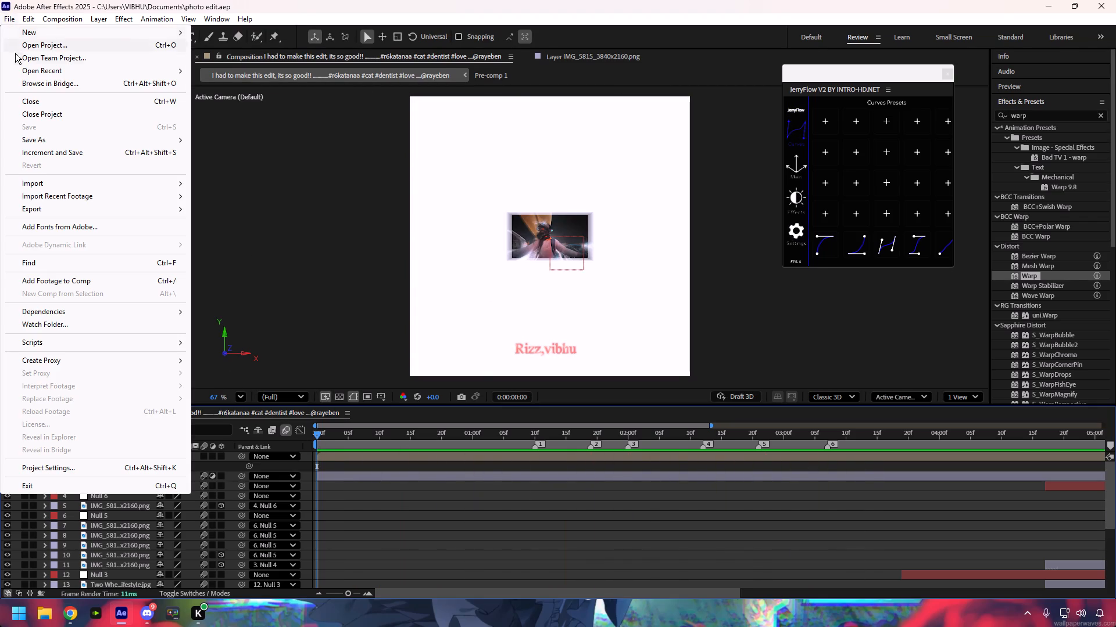
left_click(230, 220)
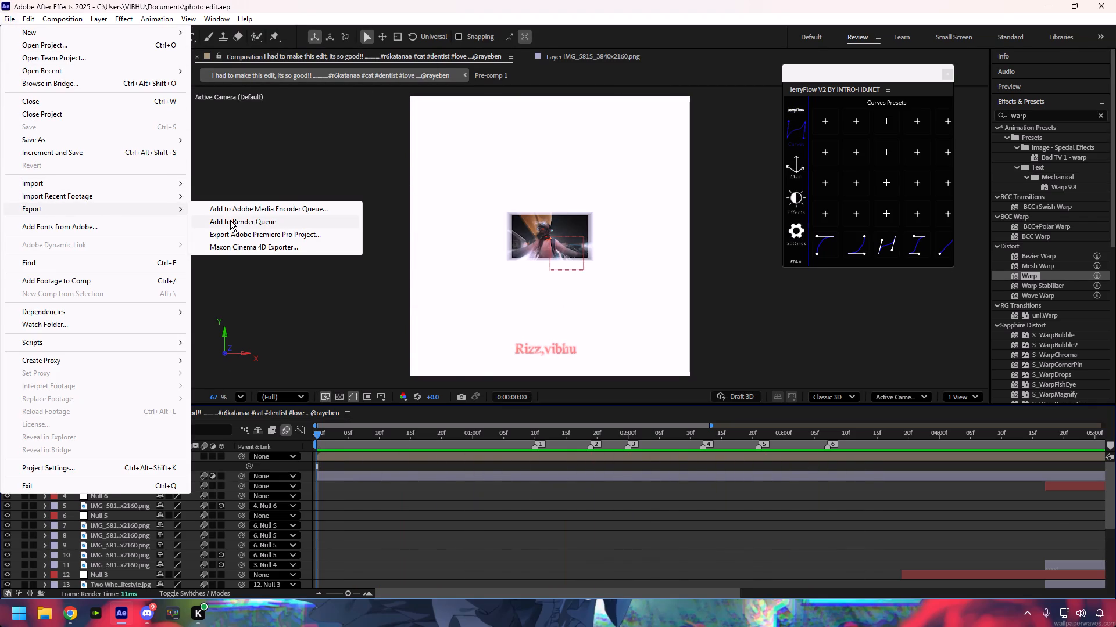
left_click(92, 475)
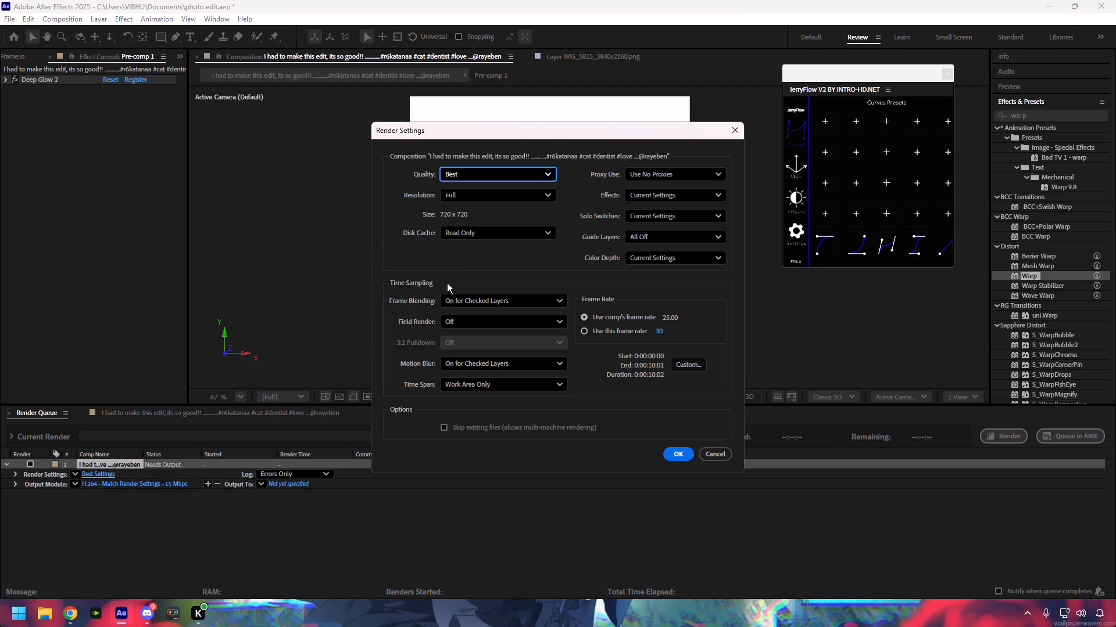
left_click(581, 329)
left_click(675, 457)
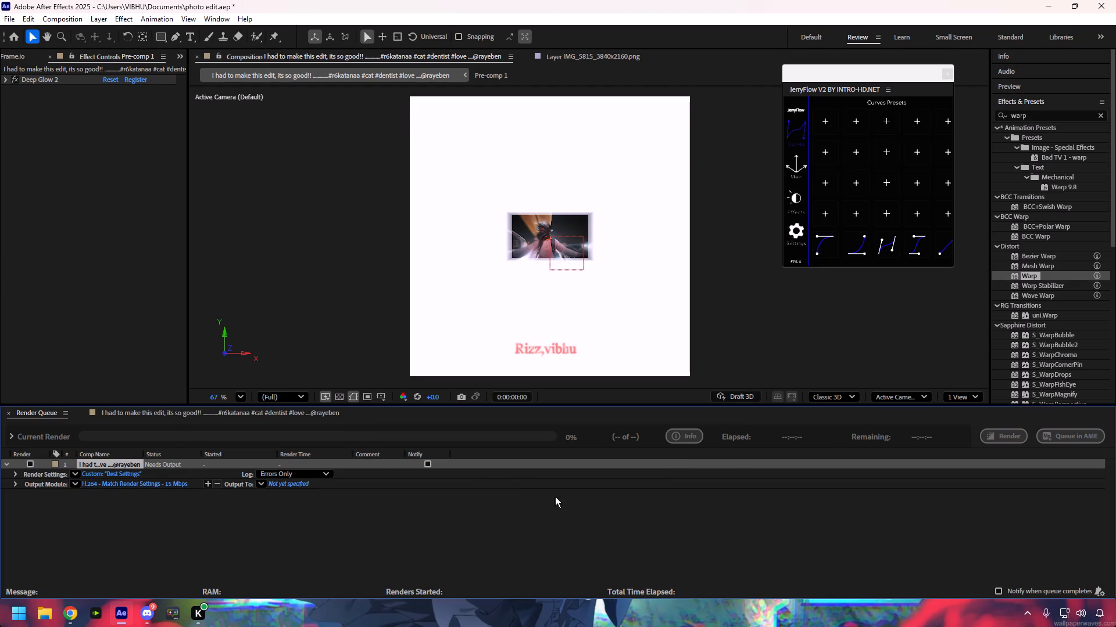
Set the output module format to QuickTime with the Apple ProRes 4444 video codec.
left_click(121, 487)
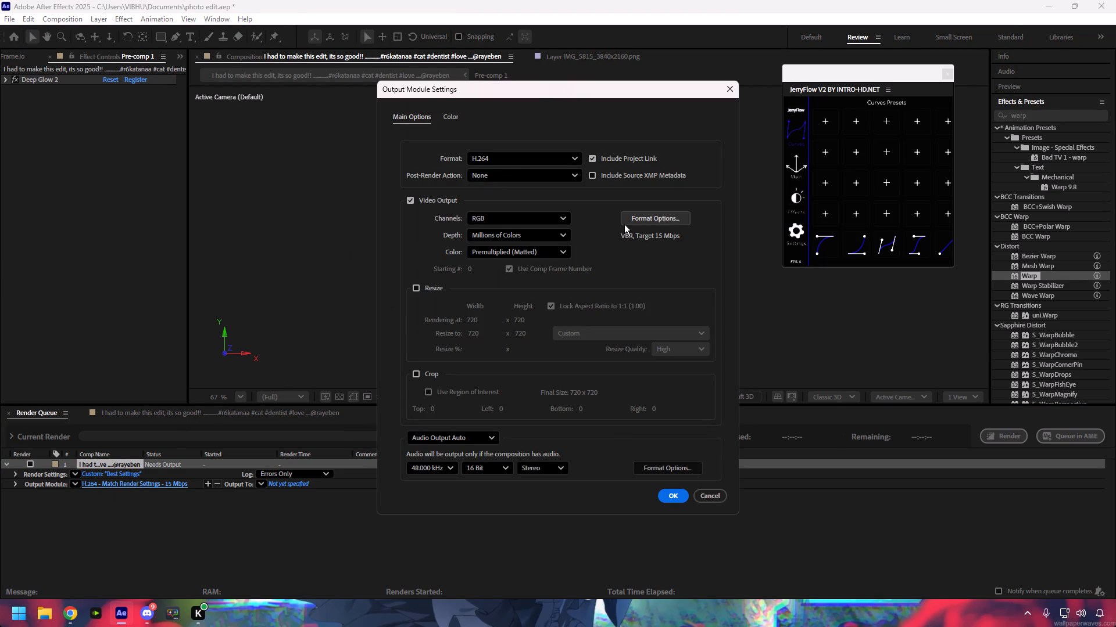
left_click(505, 155)
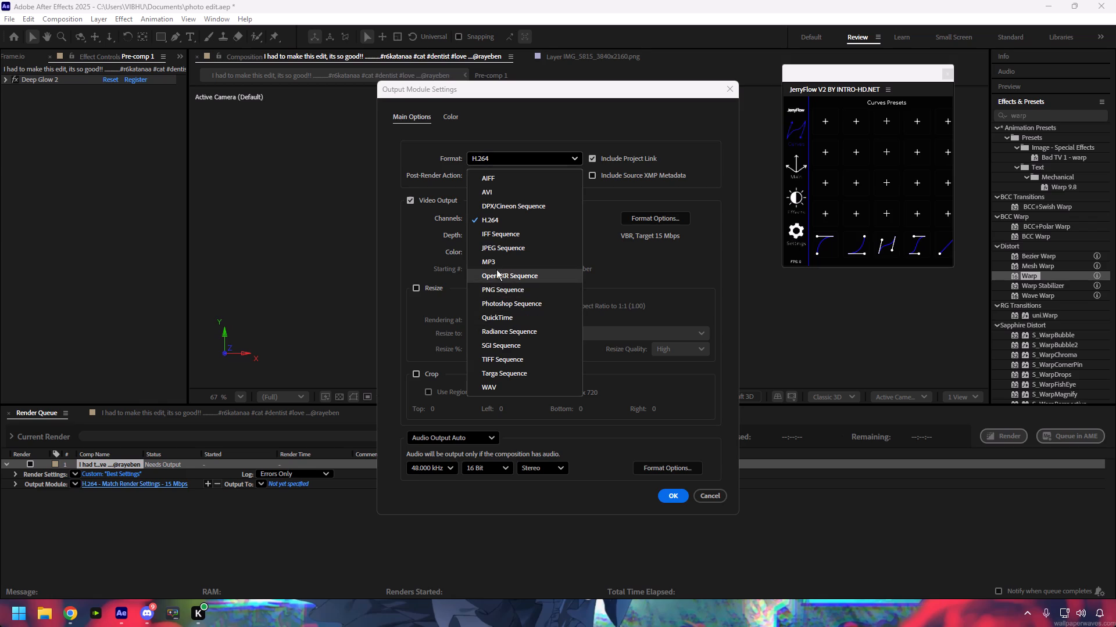
left_click(499, 316)
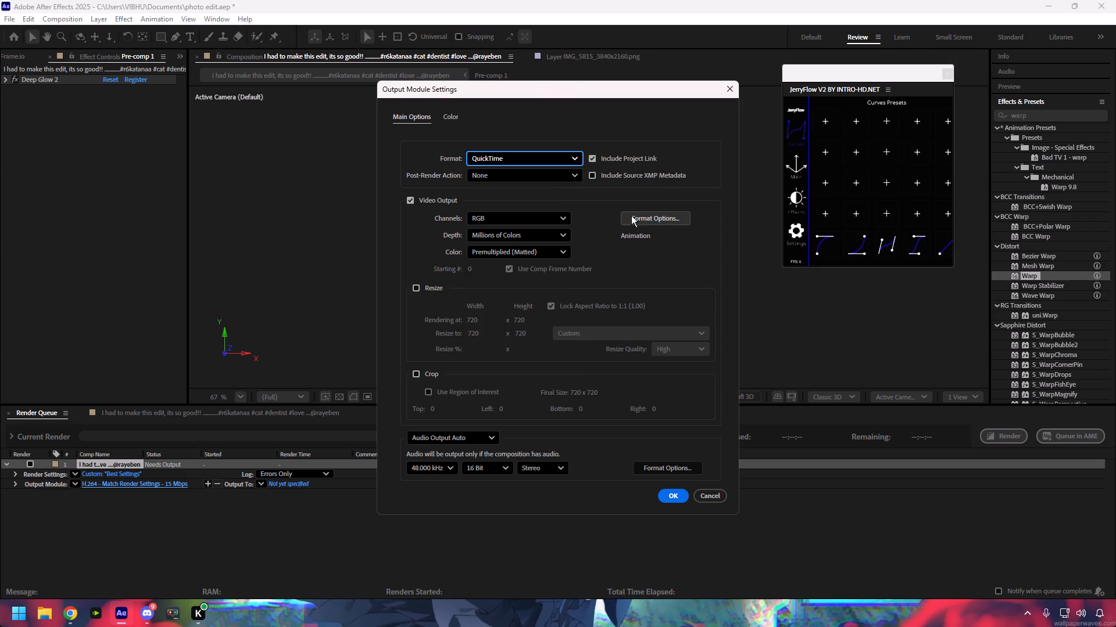
left_click(636, 215)
left_click(531, 235)
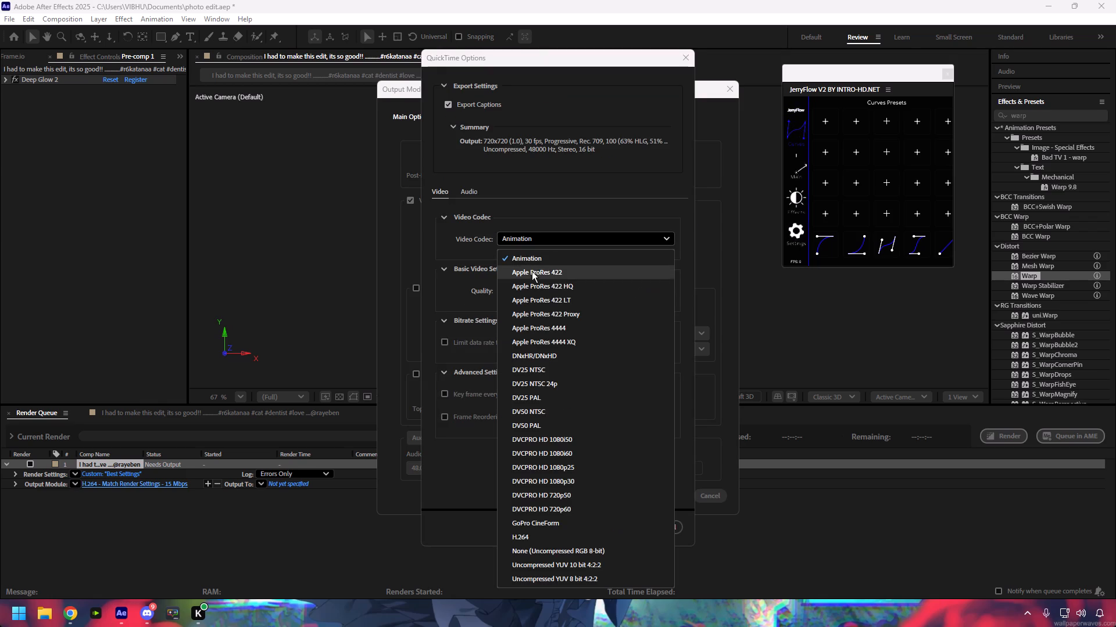
left_click(535, 324)
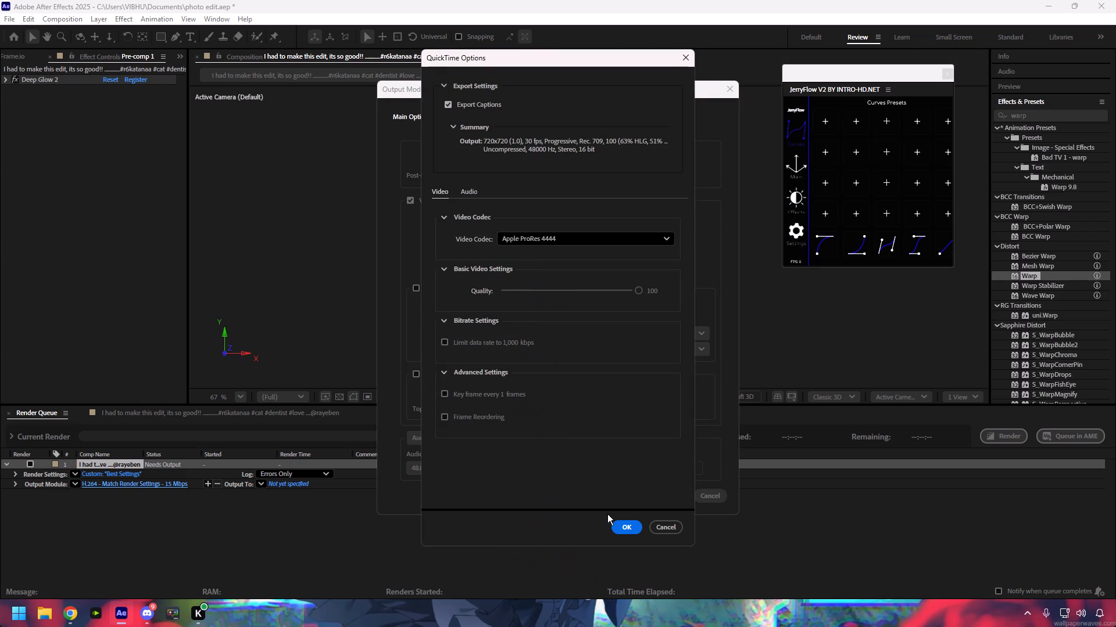
left_click(618, 524)
left_click(671, 492)
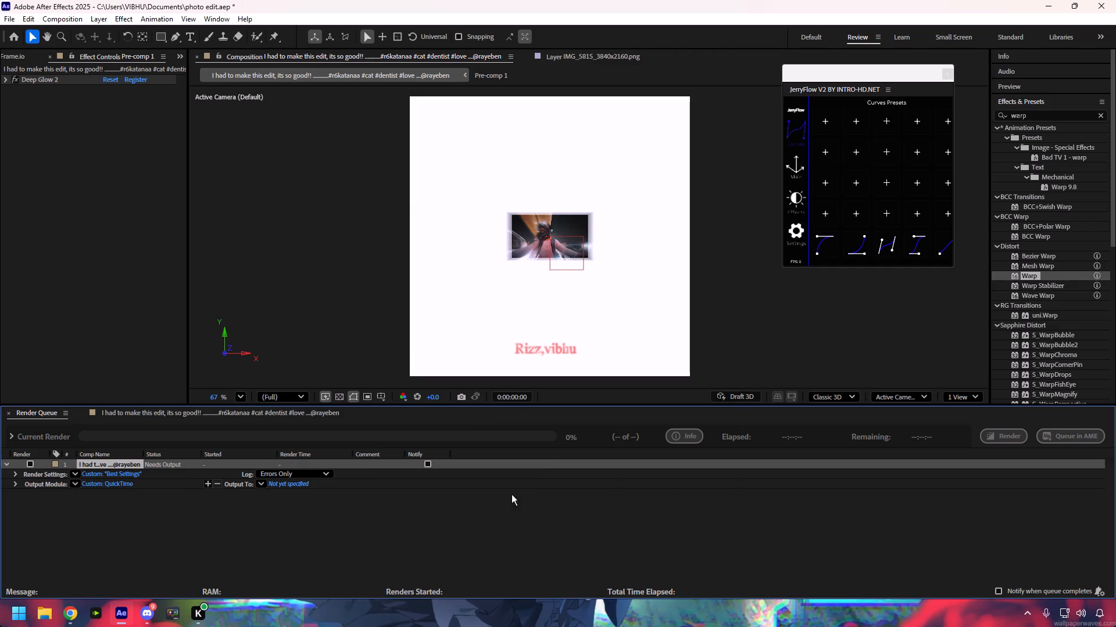
Save the output movie to the Videos folder under its default name and start the render.
left_click(285, 485)
left_click(32, 136)
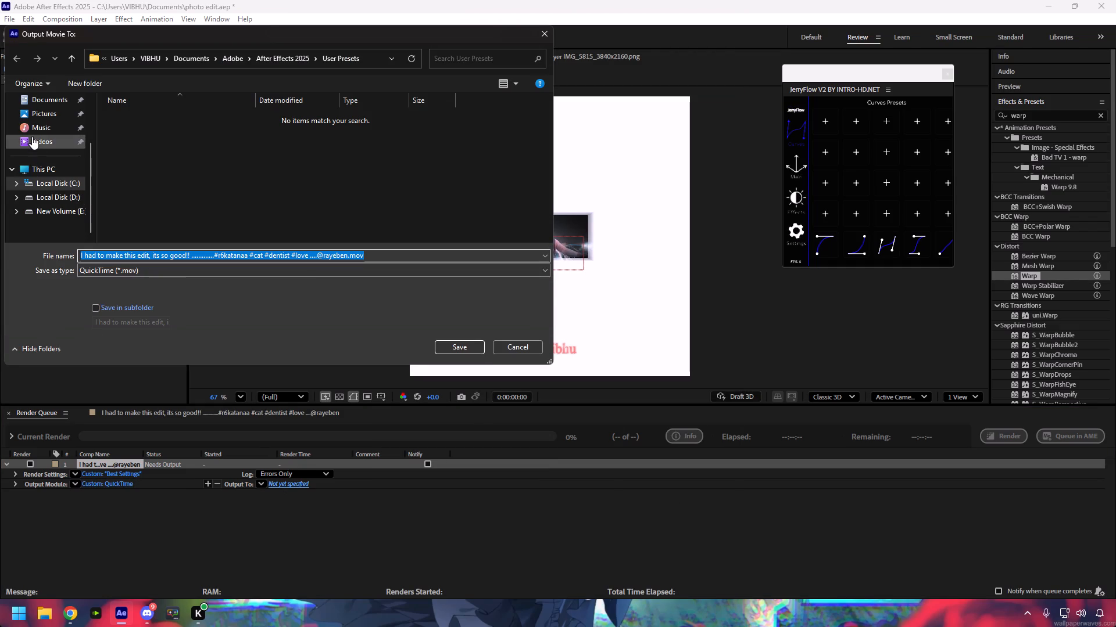
left_click(456, 351)
left_click(1004, 436)
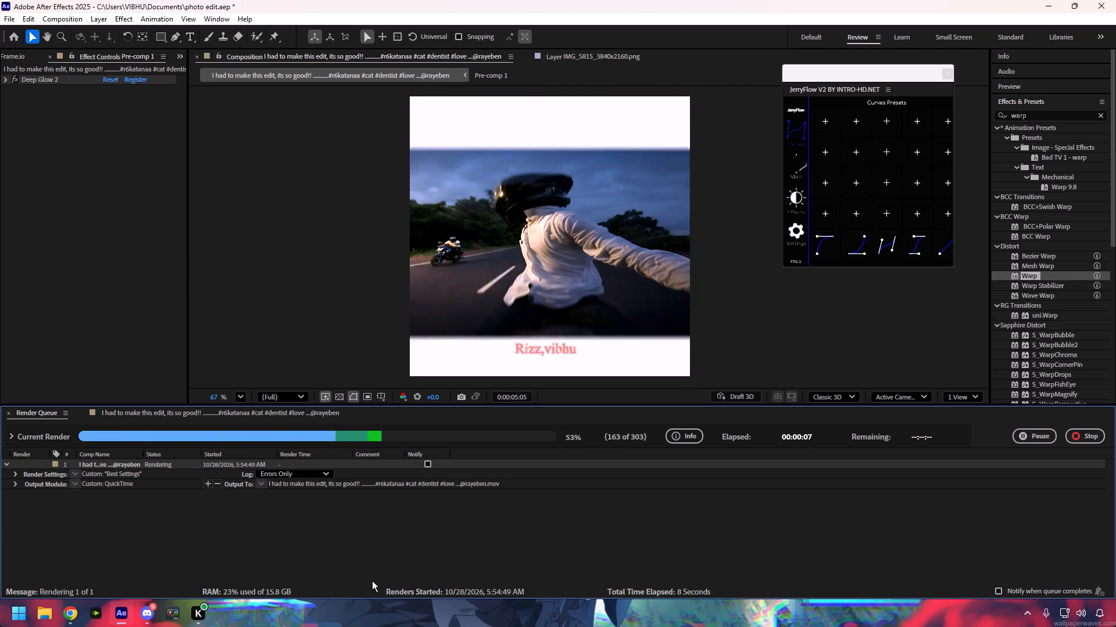
While the render runs, open the video app with the green play logo and close the Chrome warp pinch tutorial window.
left_click(91, 621)
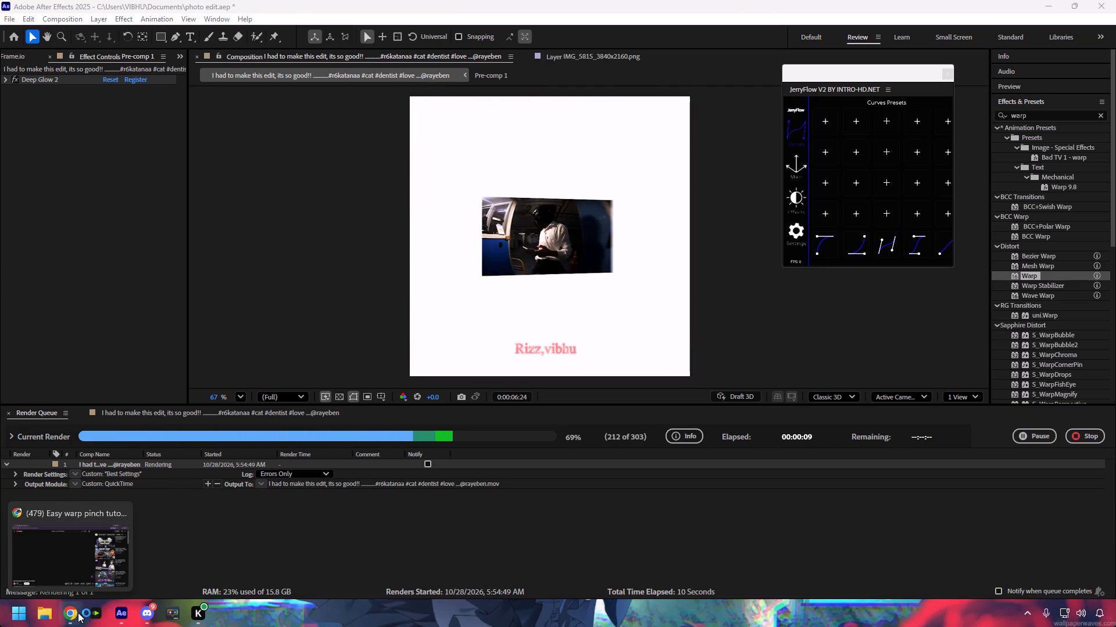
left_click(115, 513)
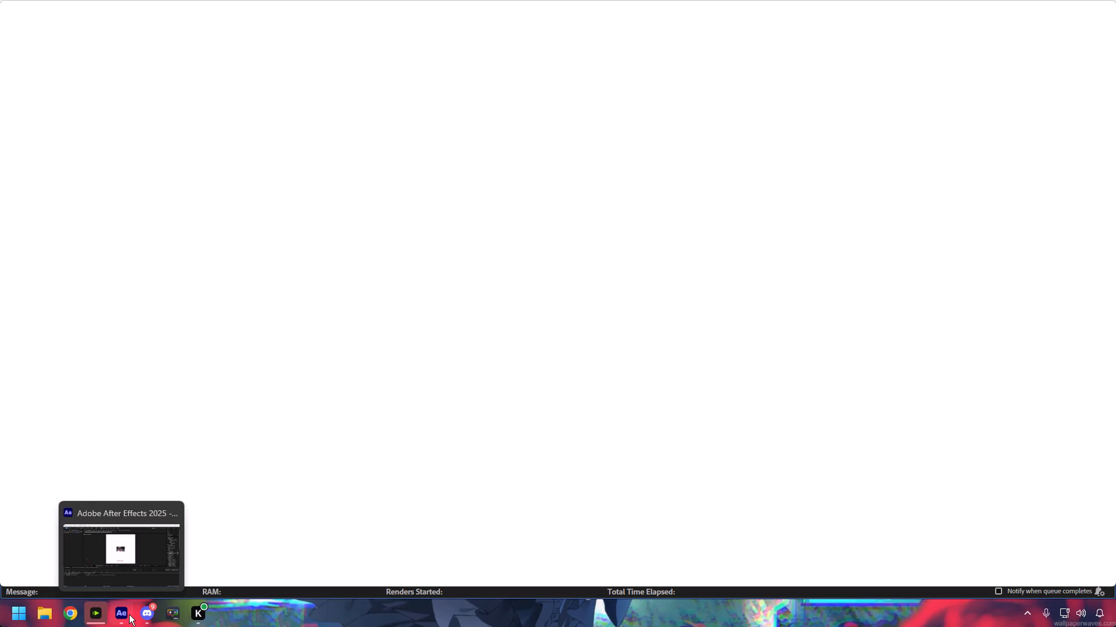
Close After Effects, saving the changes to the photo edit project.
right_click(117, 615)
left_click(122, 583)
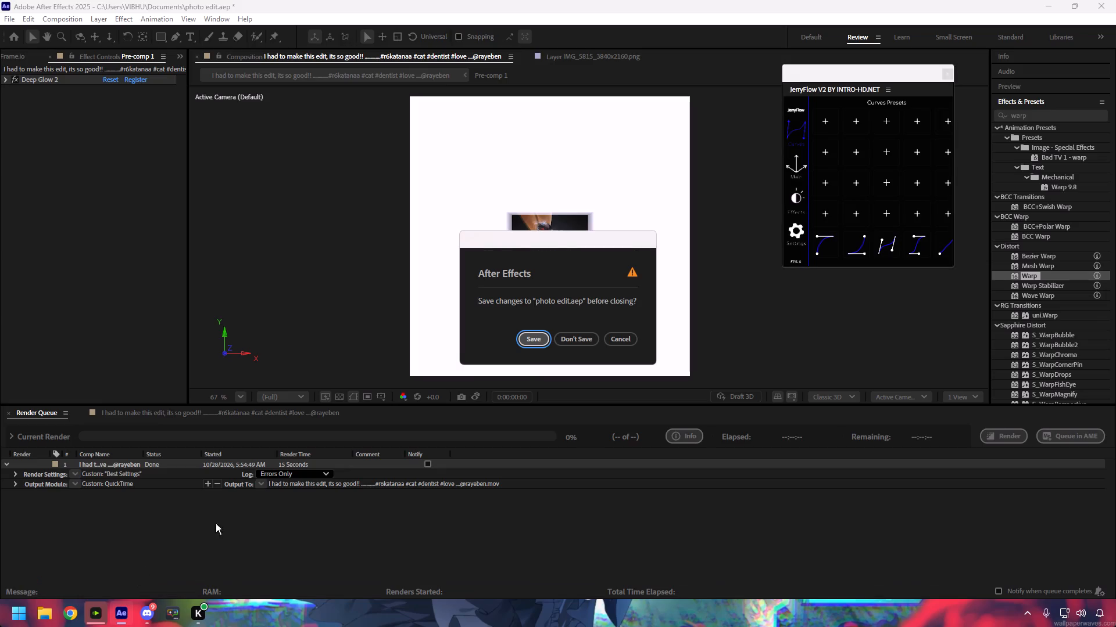
left_click(533, 339)
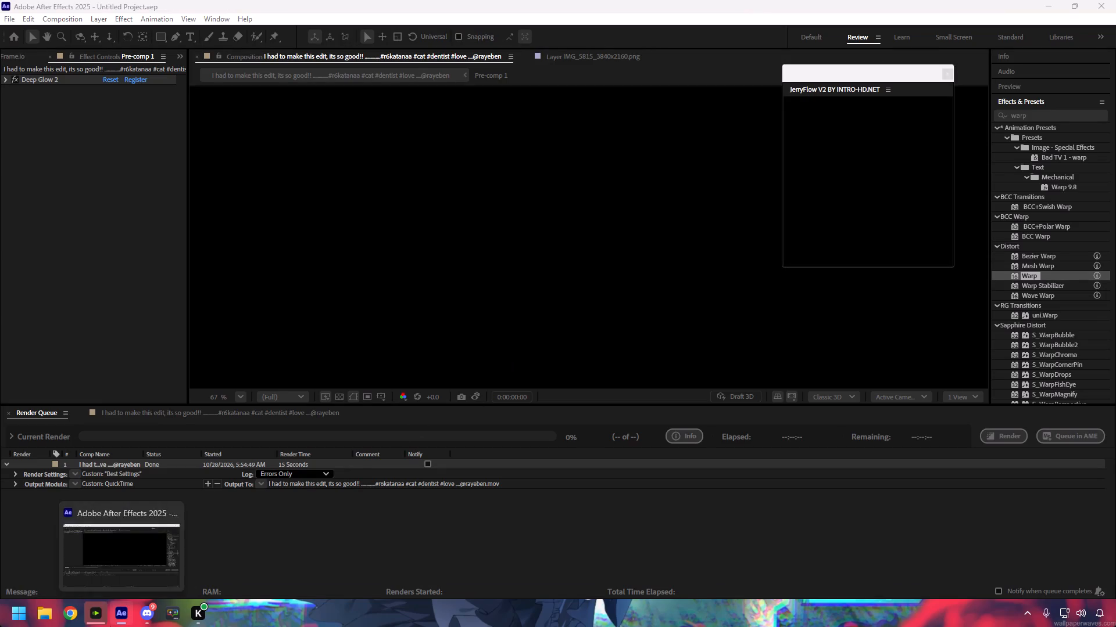
Switch to Topaz Video and dismiss the update notice and the file loading error.
left_click(98, 621)
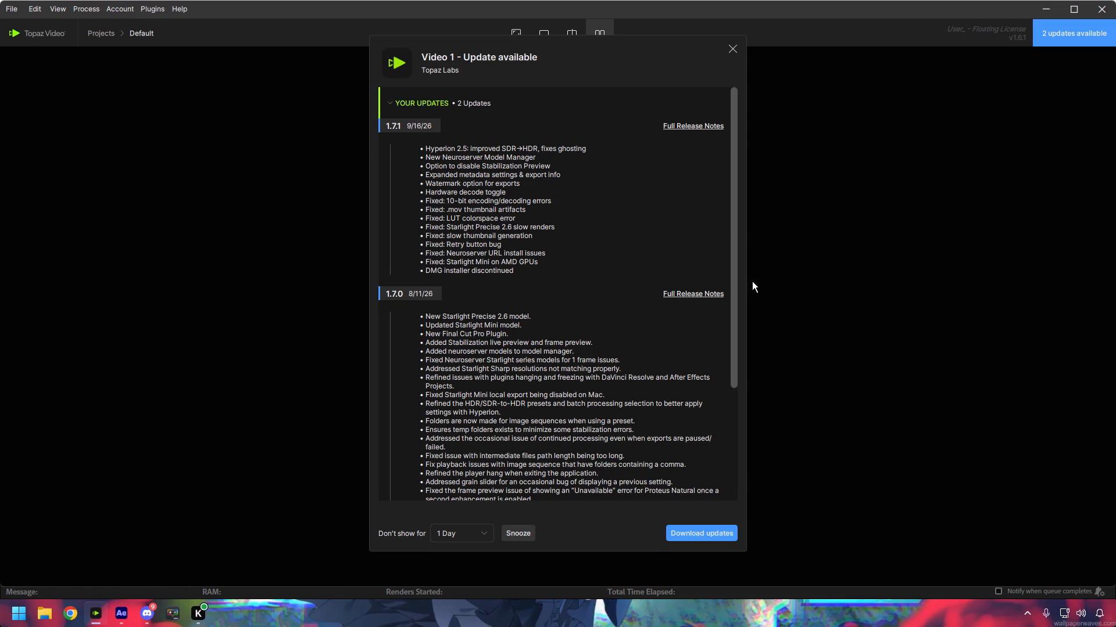
left_click(734, 51)
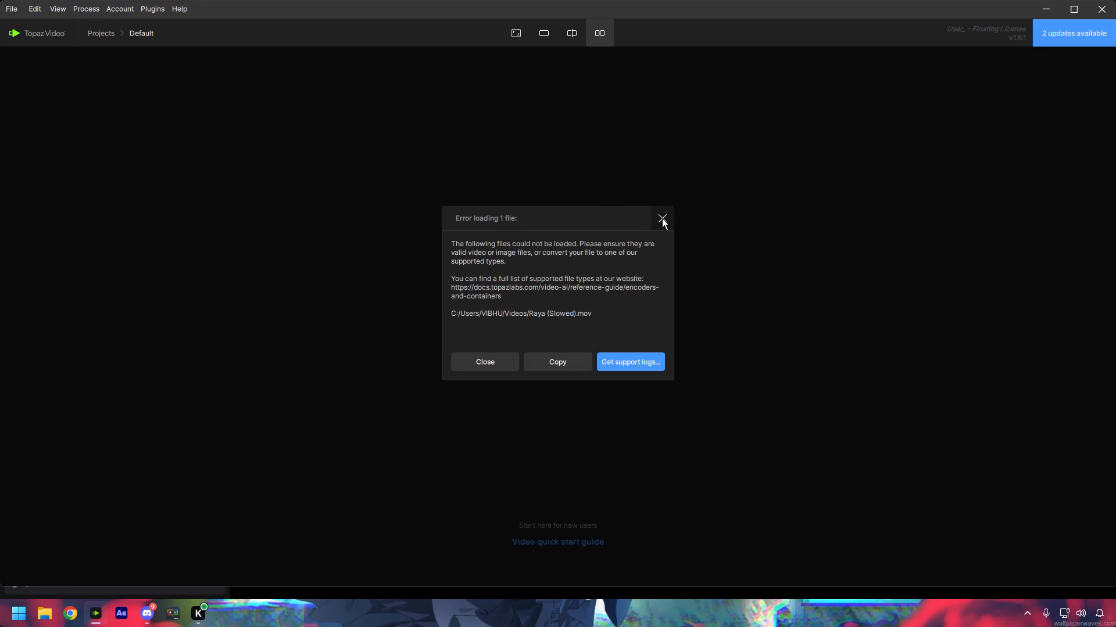
left_click(662, 218)
Import the newly rendered "I had to make this edit, its so good!!" movie from the Videos folder.
left_click(545, 350)
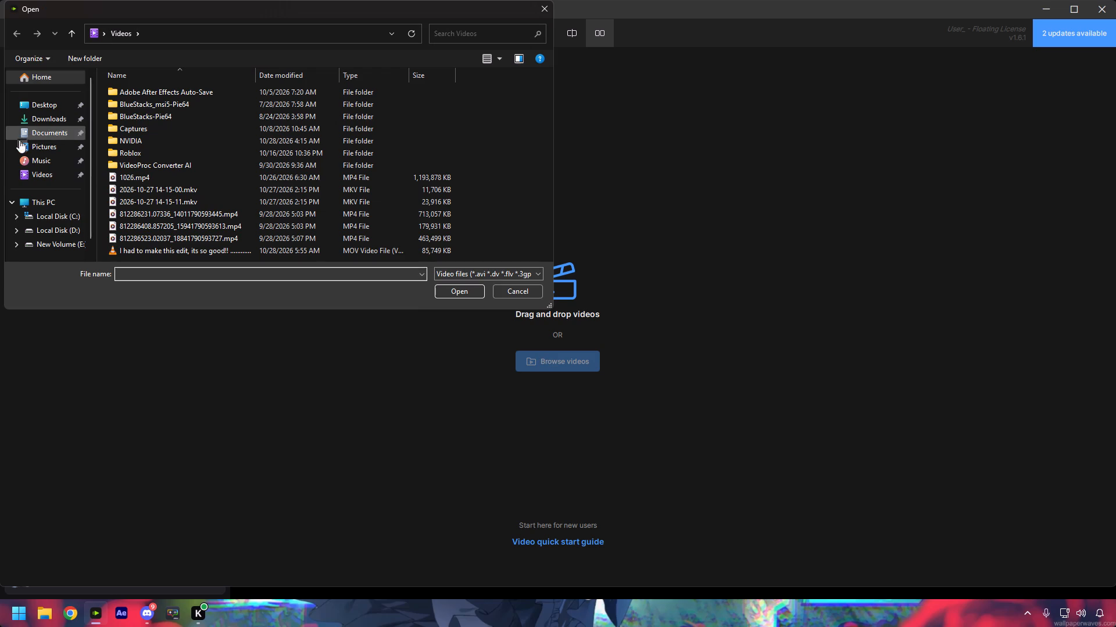
left_click(29, 174)
left_click(147, 256)
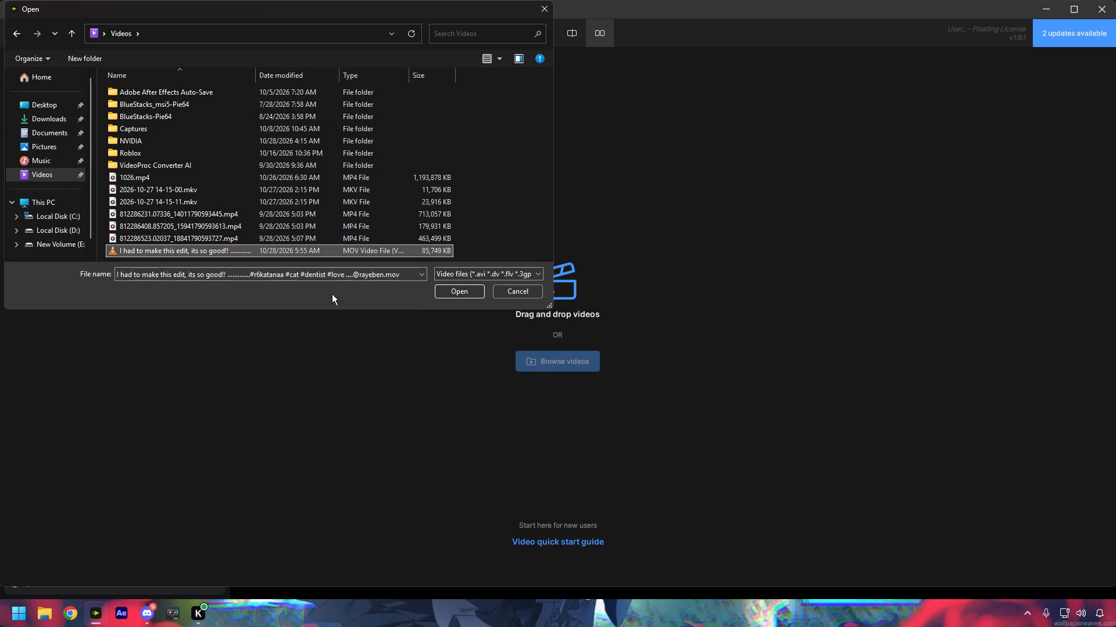
right_click(298, 254)
left_click(321, 540)
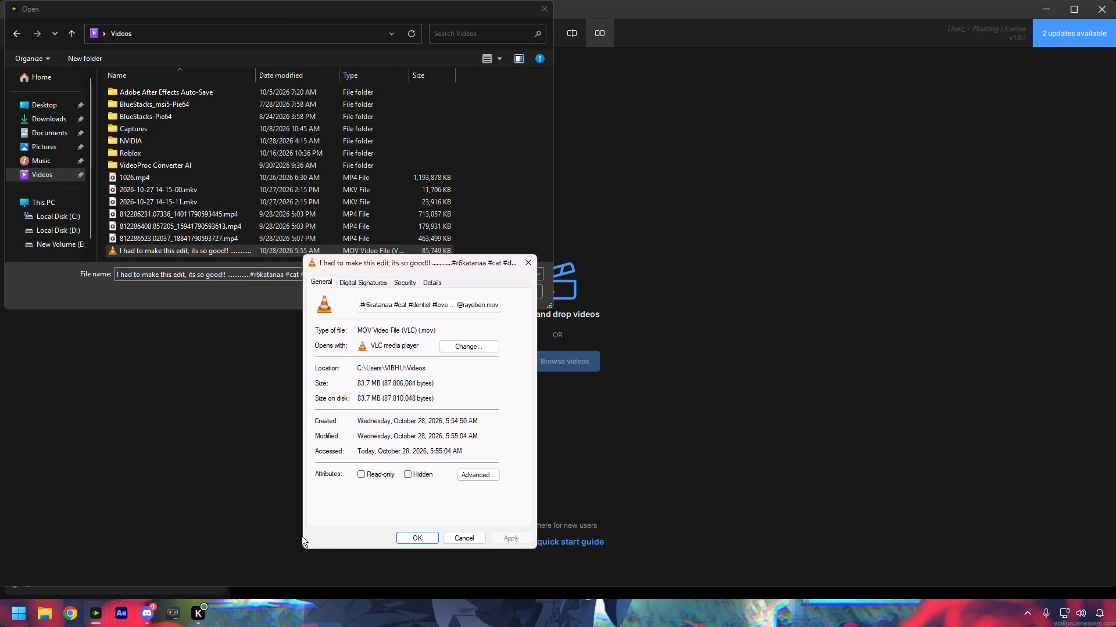
left_click(212, 493)
left_click(459, 291)
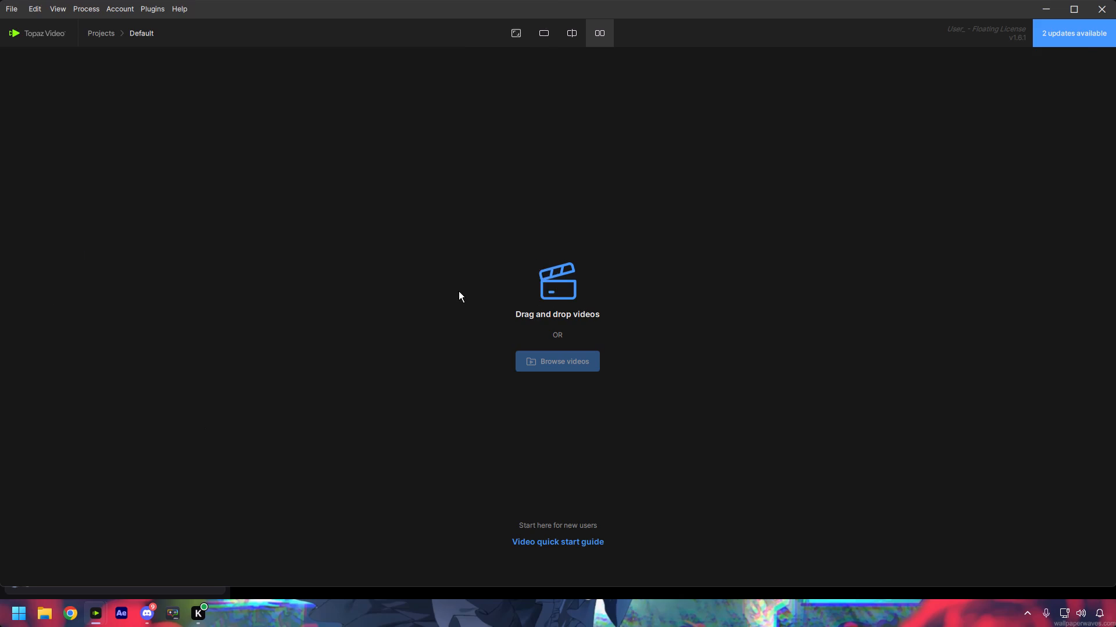
left_click(521, 282)
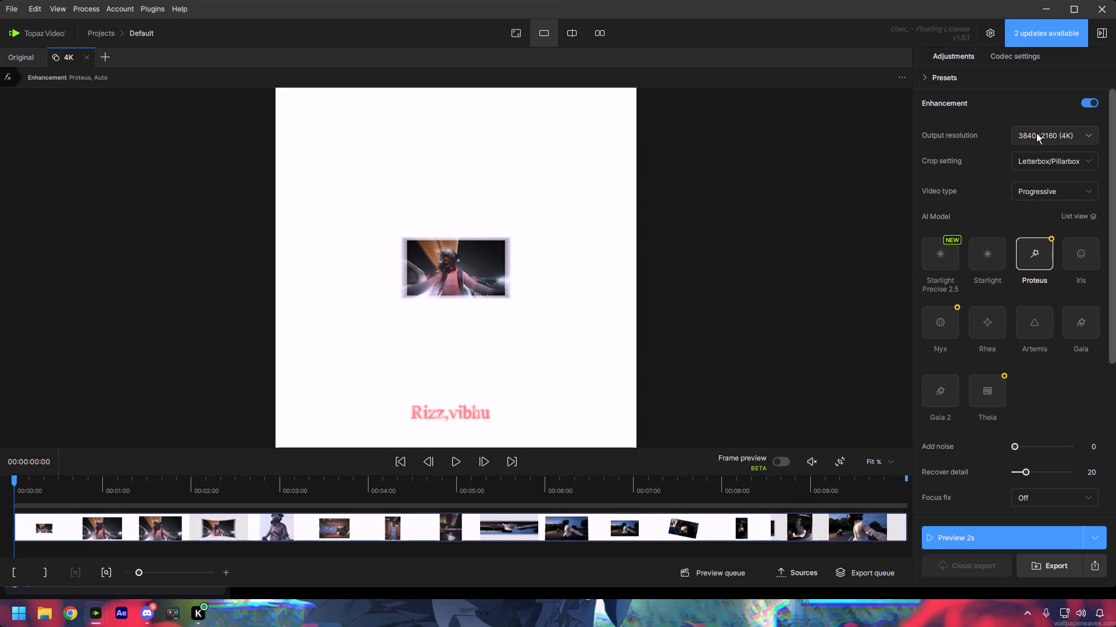
Set the output resolution to the 2x upscale, 1440×1440, and Recover detail to 100.
left_click(1036, 132)
left_click(971, 180)
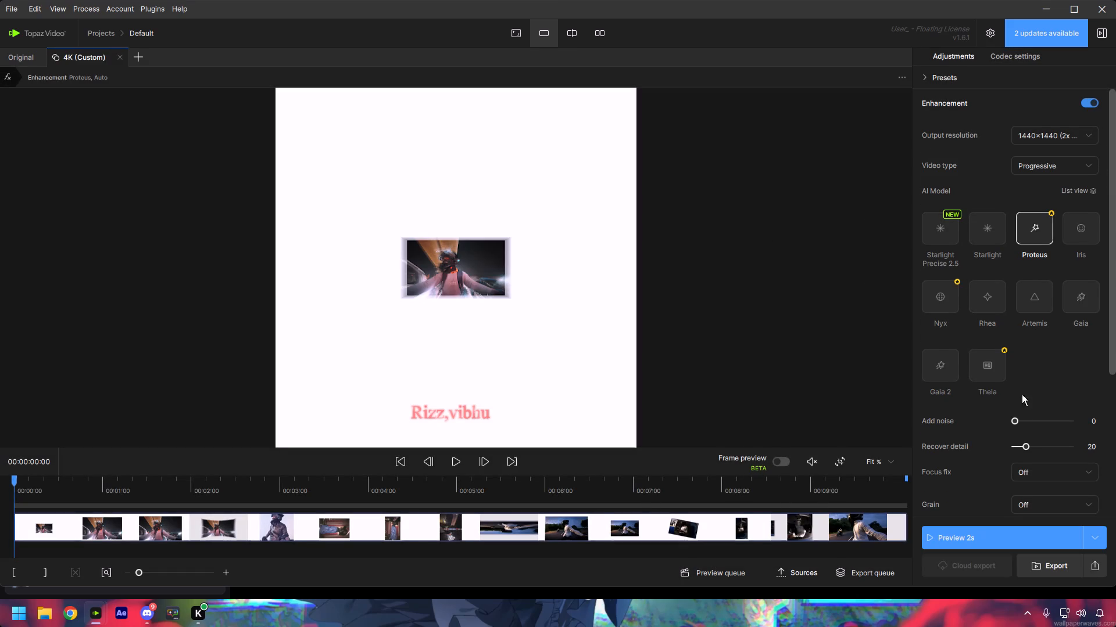
left_click(1090, 445)
type("10")
key("Return")
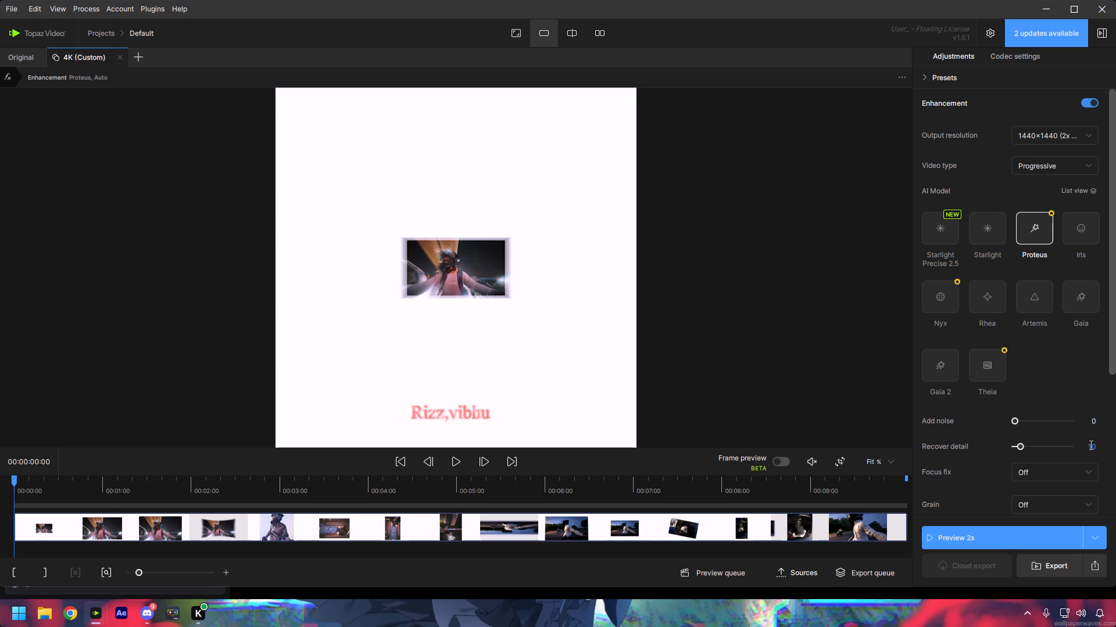
left_click(1090, 445)
type("100")
key("Return")
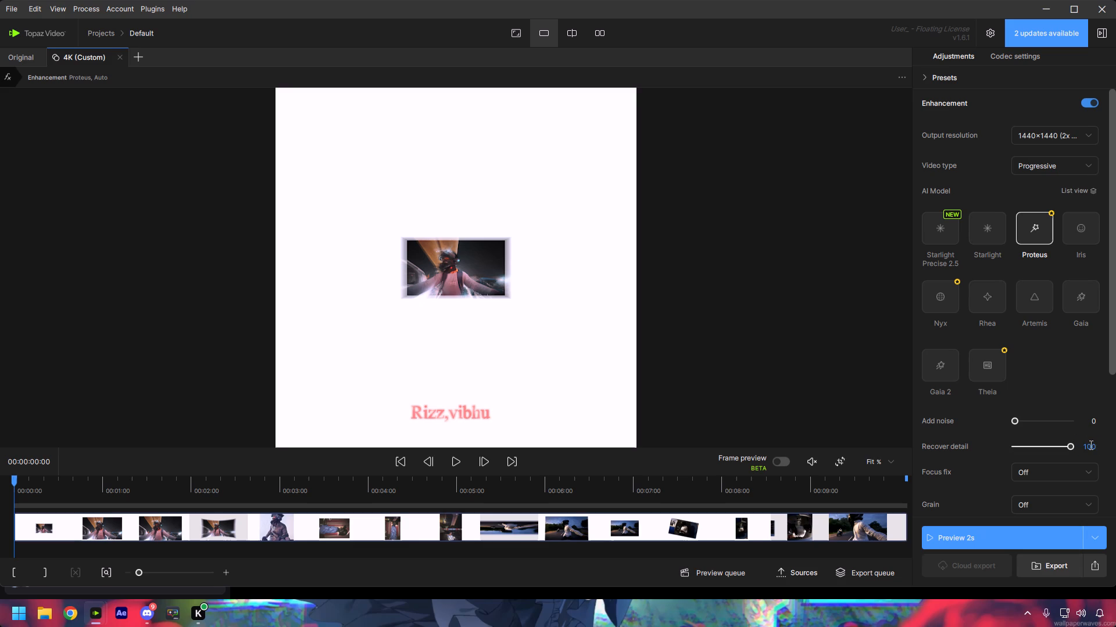
right_click(1090, 445)
Switch advanced tuning to Manual and set Fix compression to 100, Improve detail to 80 and Sharpen to 70.
scroll(1092, 460, "down", 4)
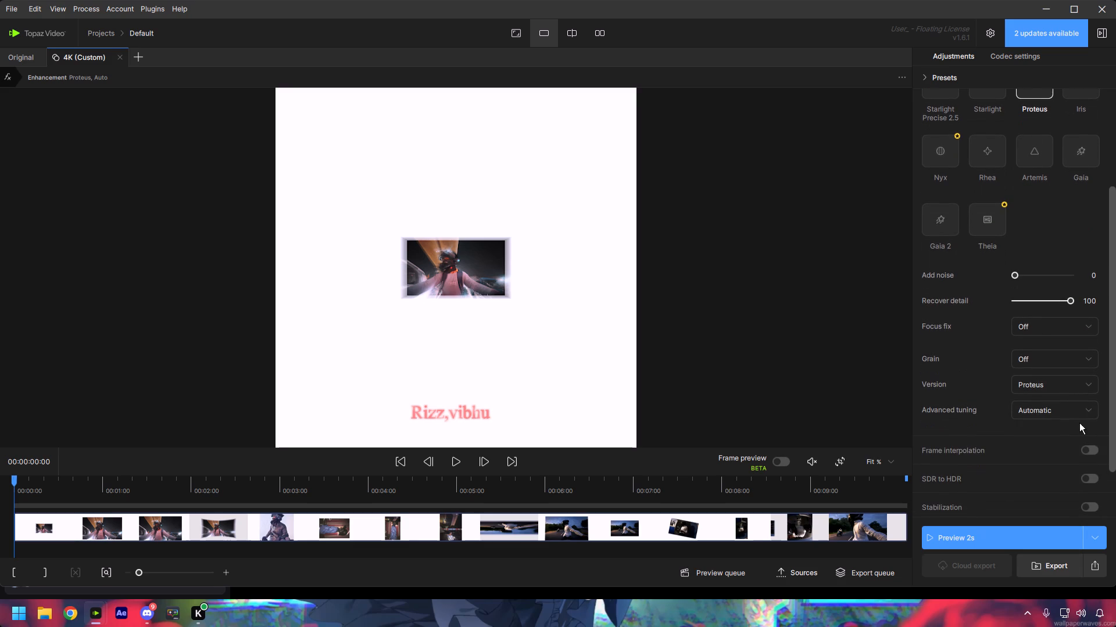
left_click(1073, 413)
left_click(971, 469)
left_click(1094, 433)
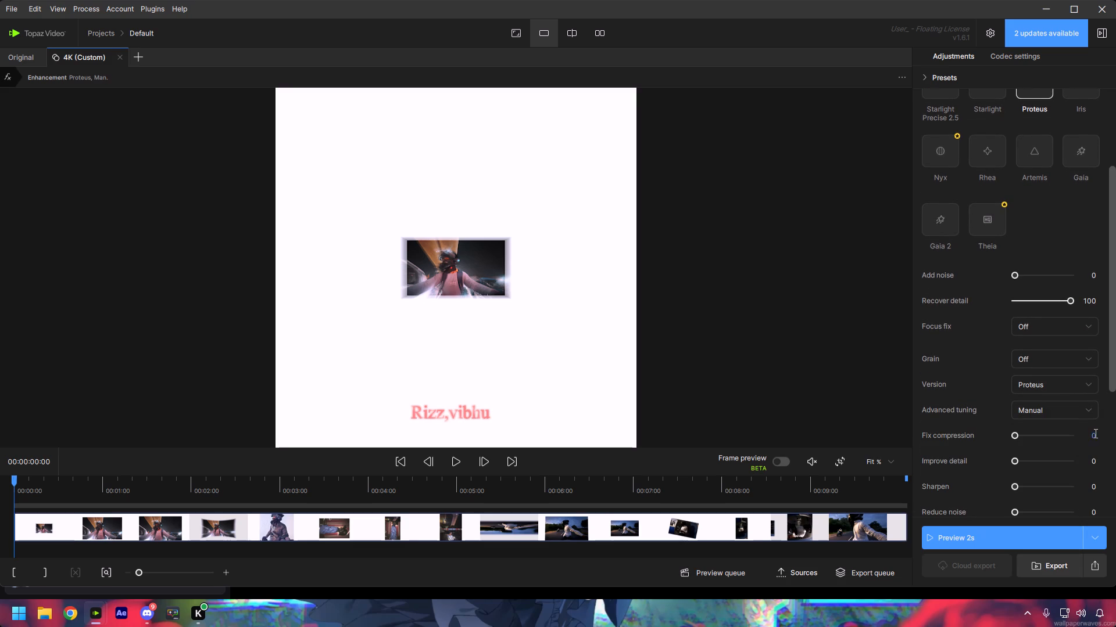
type("100")
key("Return")
left_click(1094, 463)
type("80")
key("Return")
left_click(1094, 482)
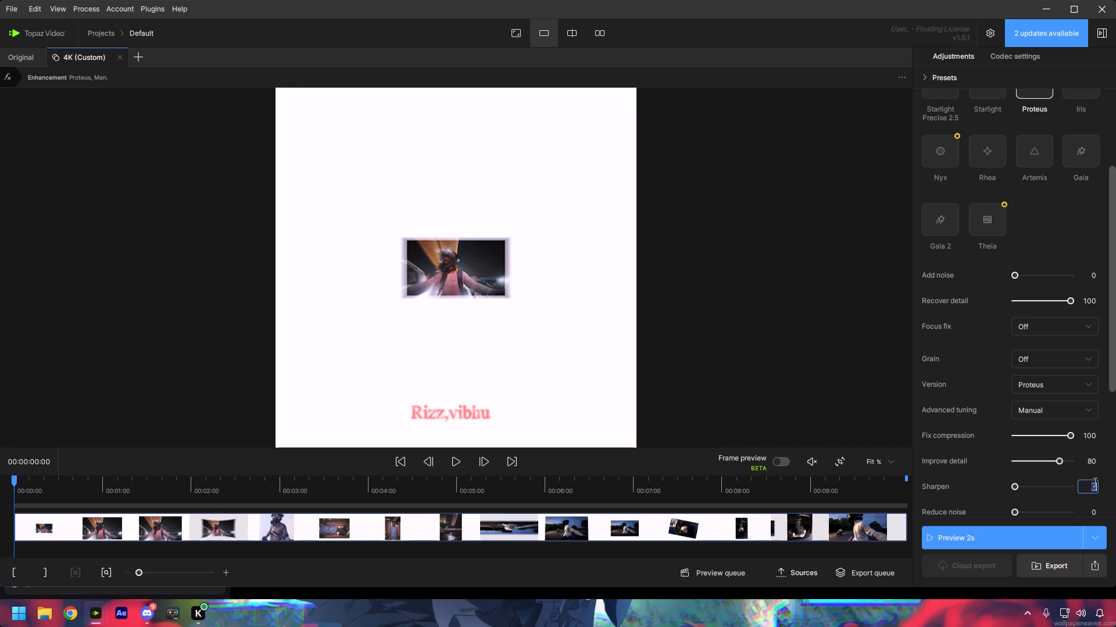
type("70")
key("Return")
Set Reduce noise to 45, Dehalo to 40 and Anti-alias/deblur to 70.
scroll(1091, 485, "down", 1)
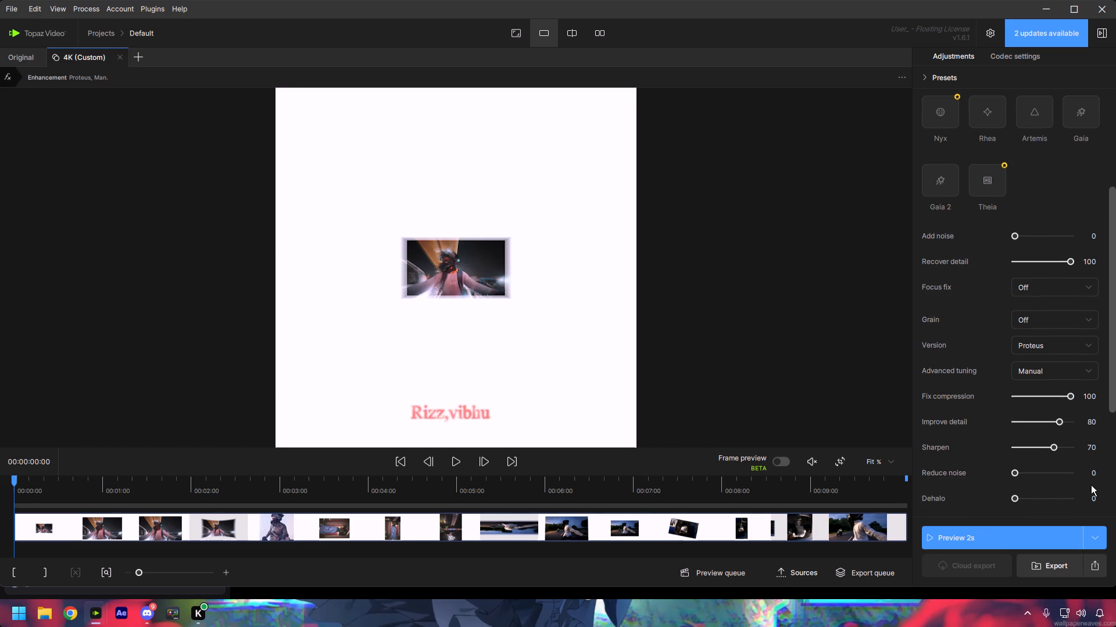
left_click(1093, 472)
type("45")
key("Return")
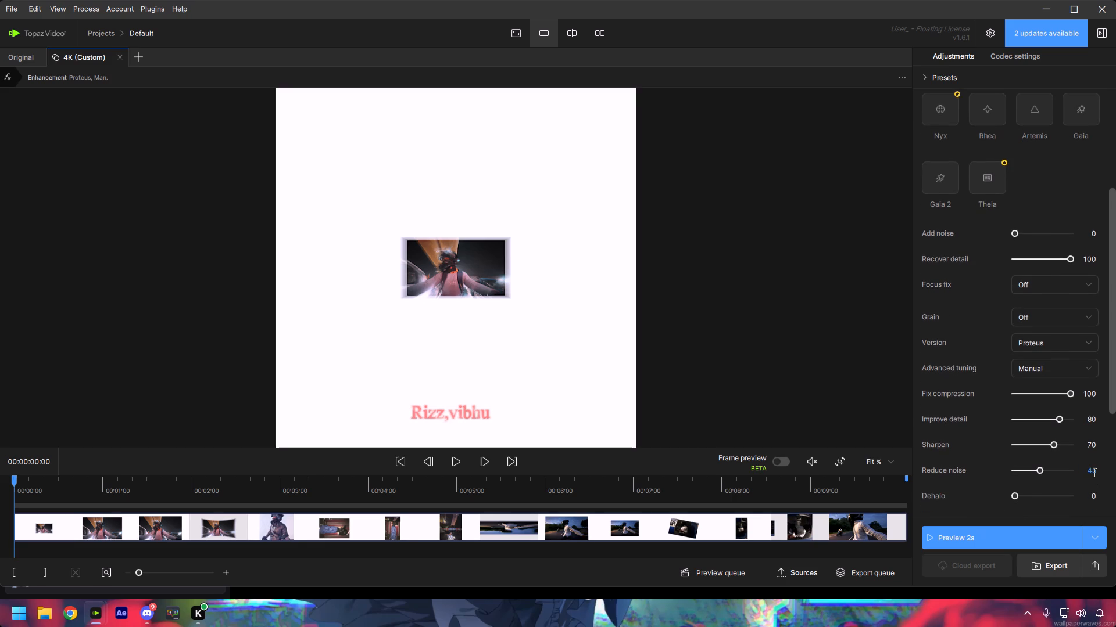
left_click(1092, 493)
type("40")
key("Return")
scroll(1079, 478, "down", 3)
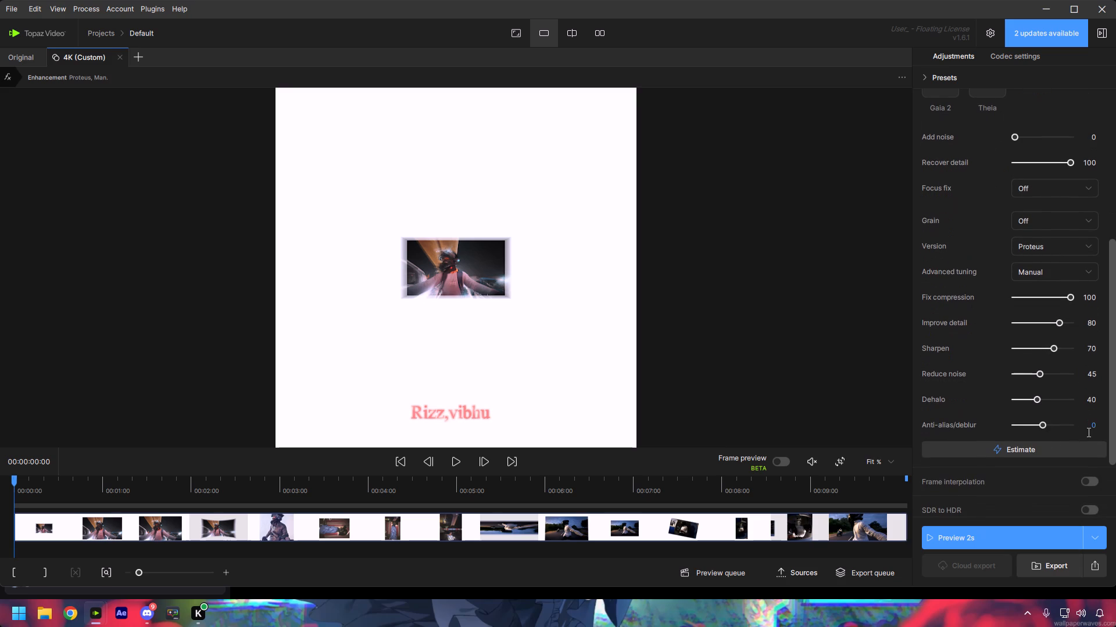
left_click(1092, 427)
type("70")
key("Return")
Enable frame interpolation with a frame rate of 60 FPS, keeping the Apollo model.
scroll(1092, 428, "down", 1)
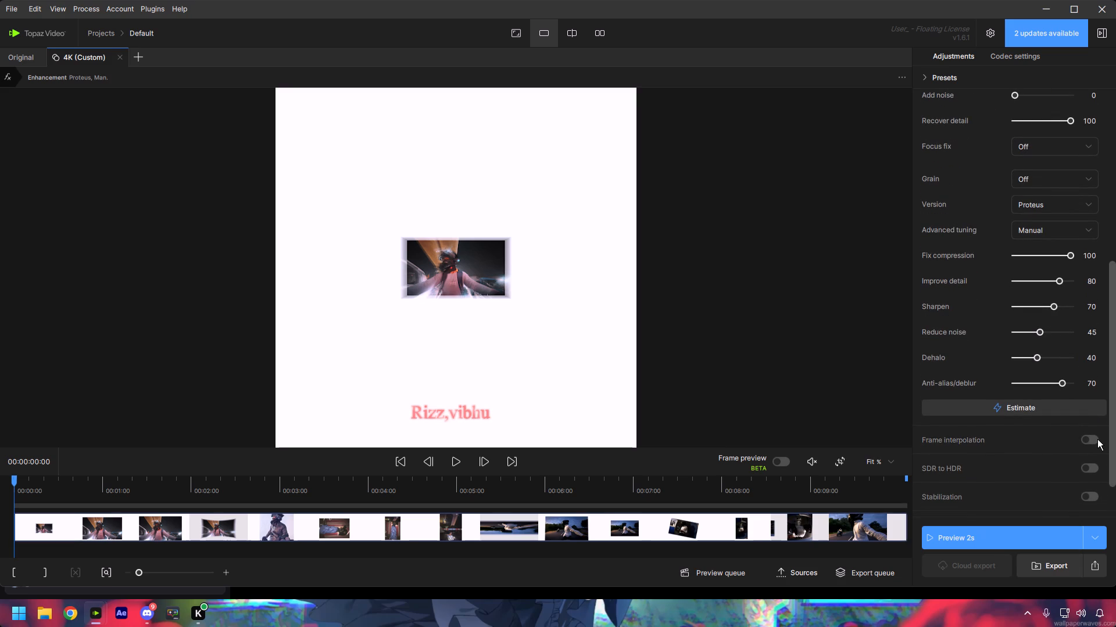
left_click(1093, 439)
left_click(1029, 478)
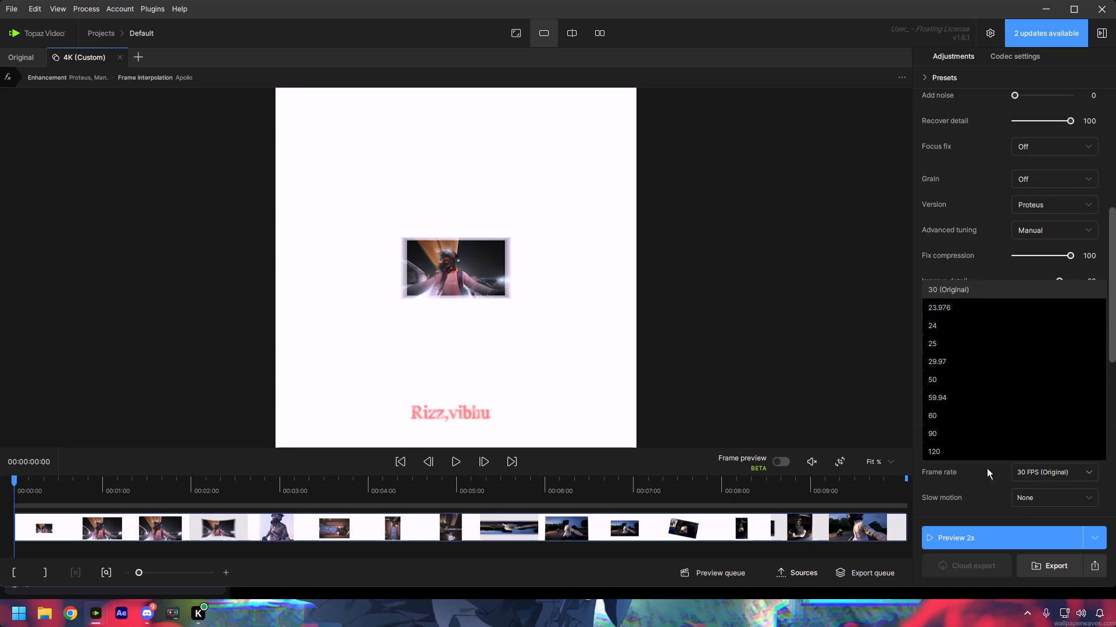
left_click(944, 417)
scroll(1030, 502, "down", 3)
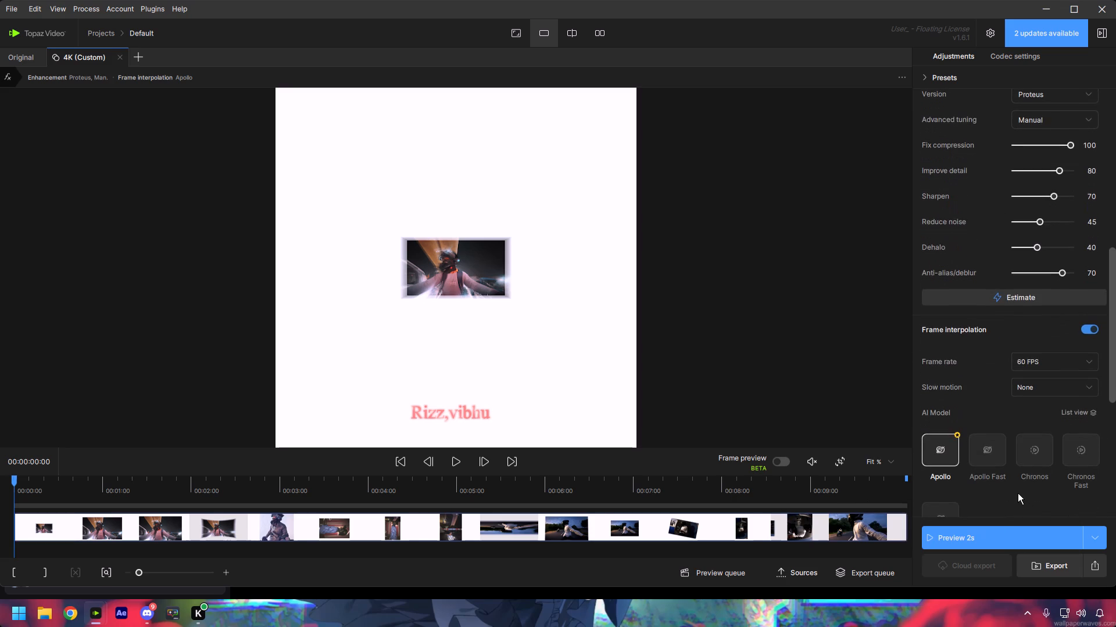
scroll(1015, 492, "down", 4)
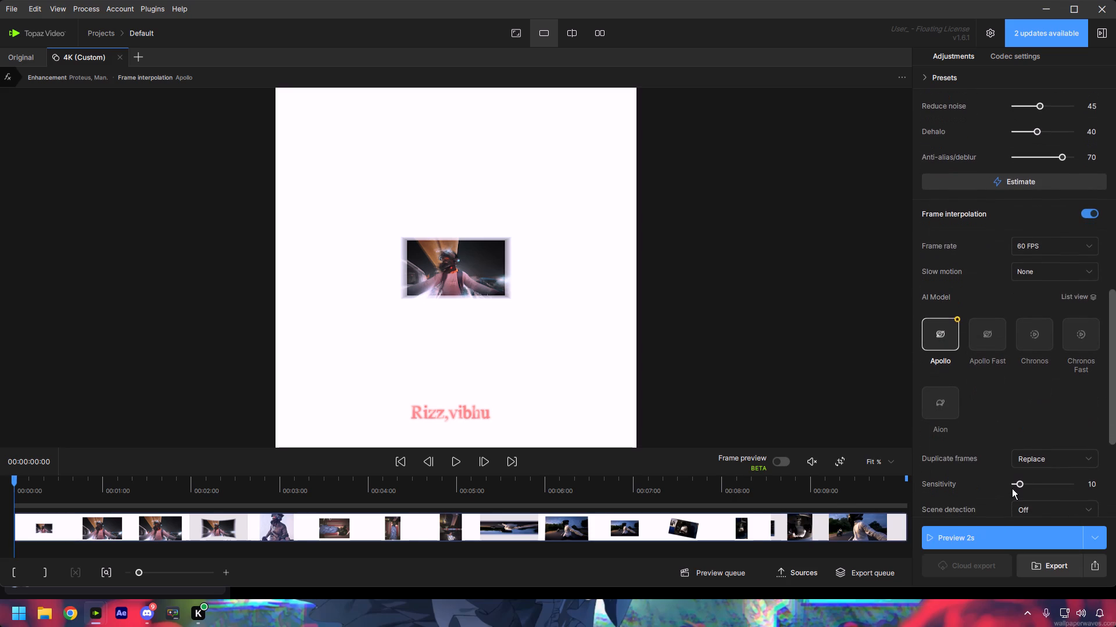
scroll(960, 337, "down", 4)
scroll(958, 385, "down", 3)
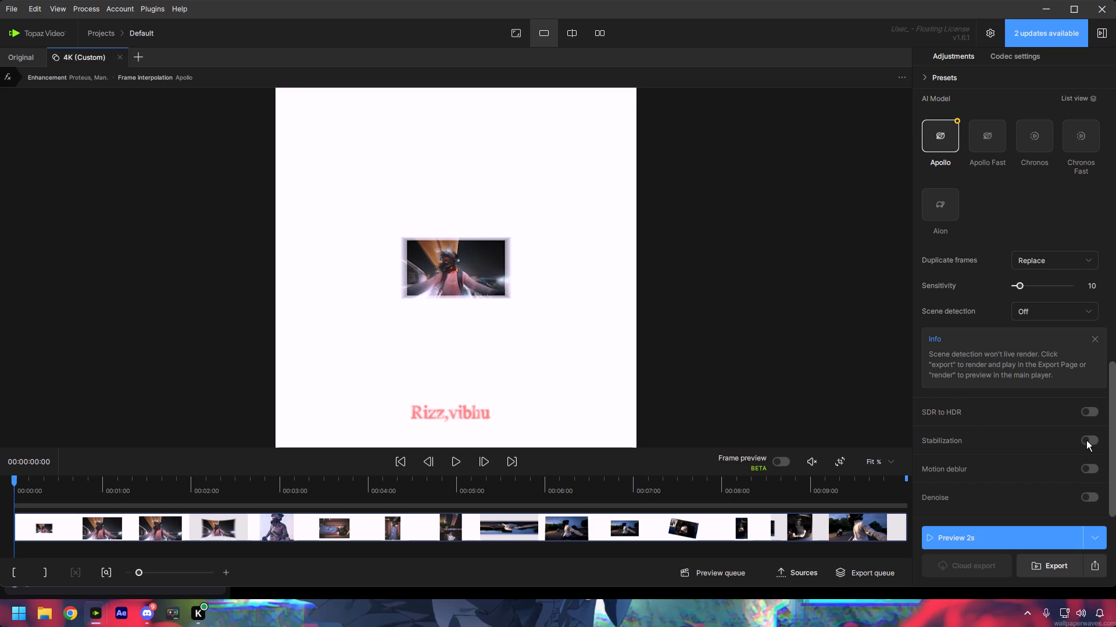
Compare the original and the 4K (Custom) version side by side, examining the framed photo more closely.
left_click(589, 38)
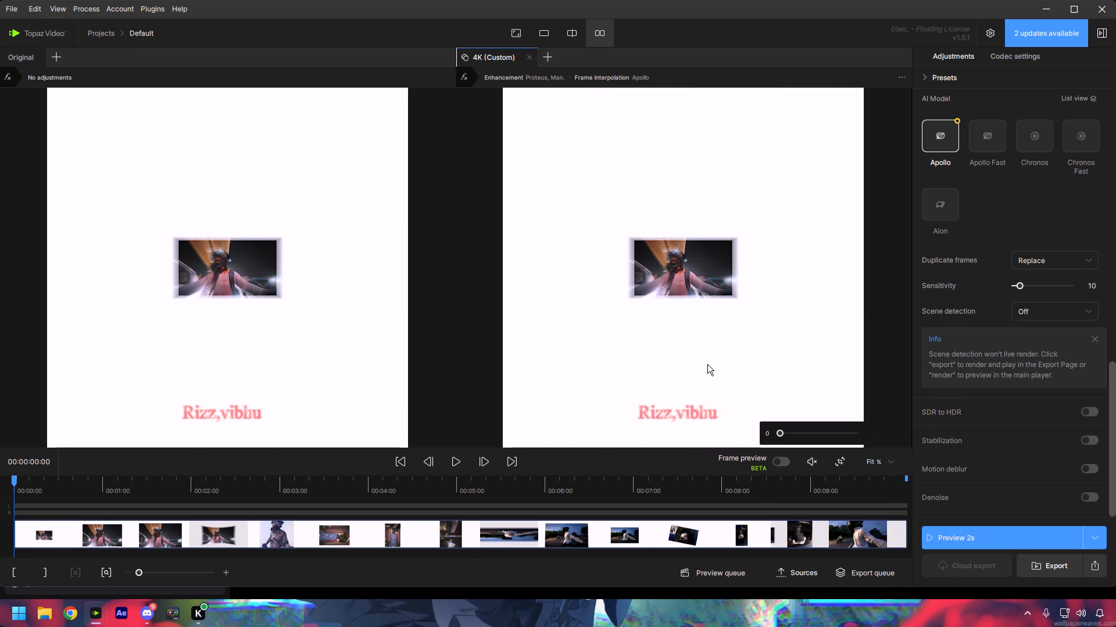
scroll(705, 360, "up", 15)
scroll(696, 330, "down", 10)
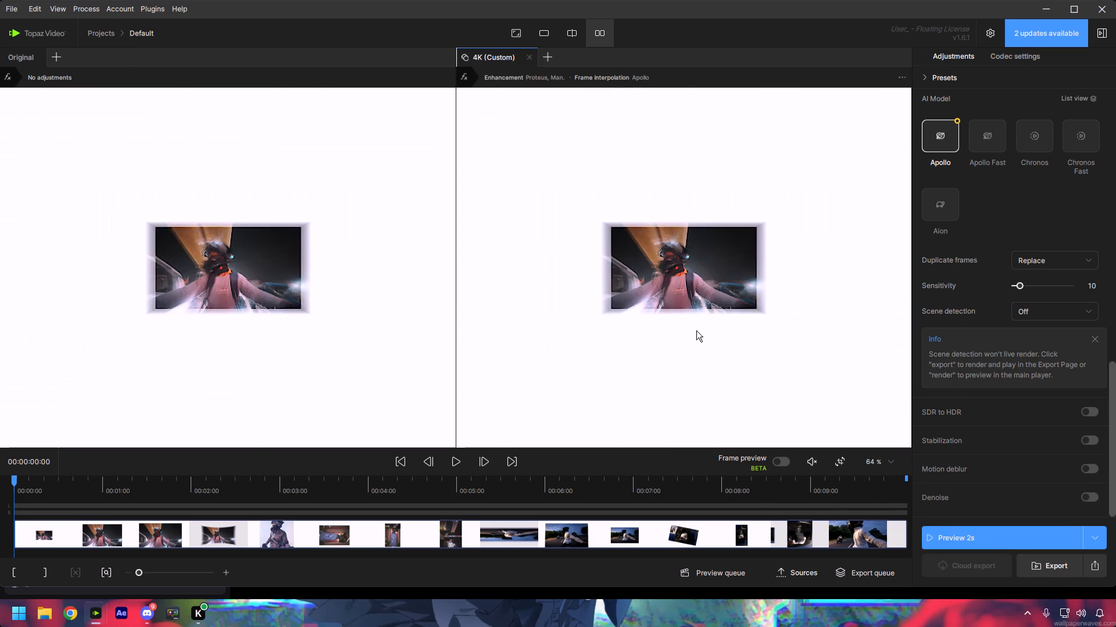
scroll(696, 330, "down", 3)
Export the enhanced video to its original folder using the ProRes codec with the 422 HQ profile.
left_click(1045, 561)
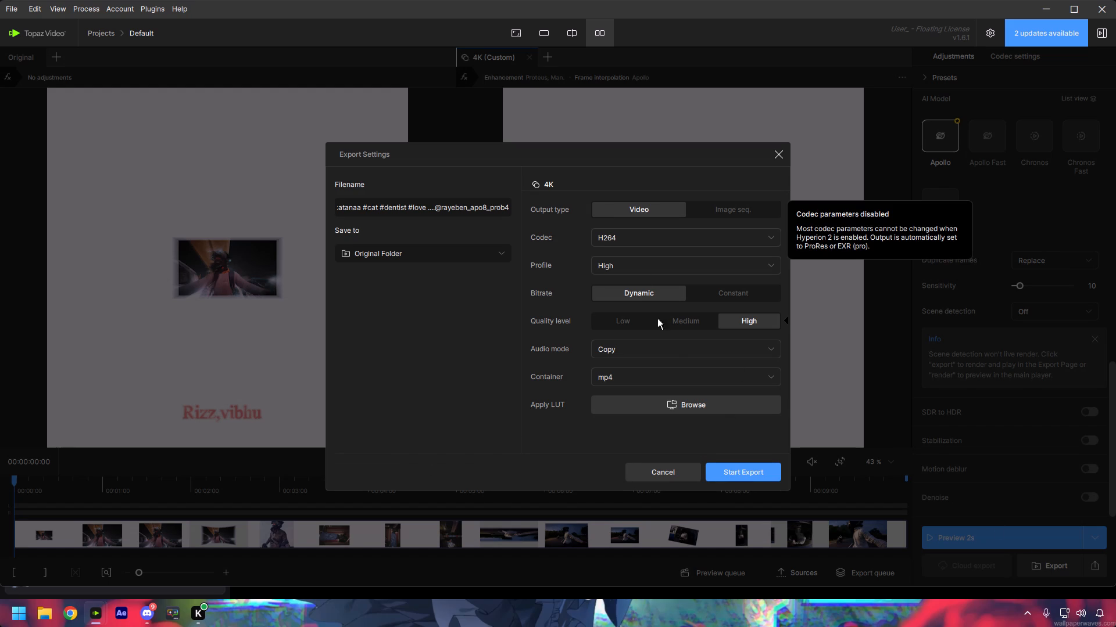
left_click(628, 239)
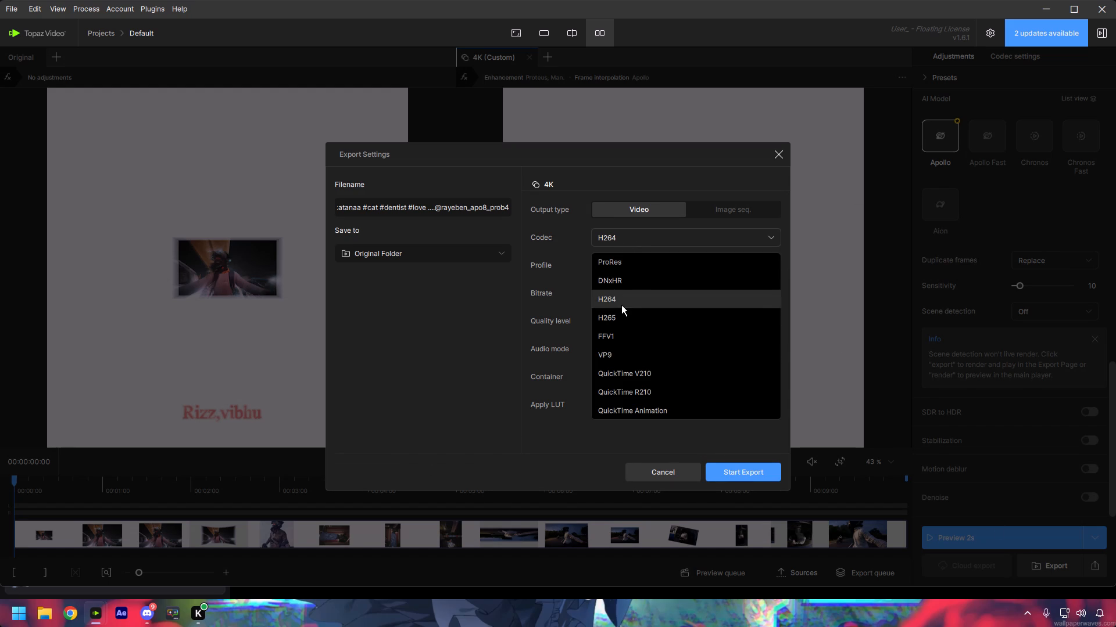
left_click(612, 265)
left_click(620, 268)
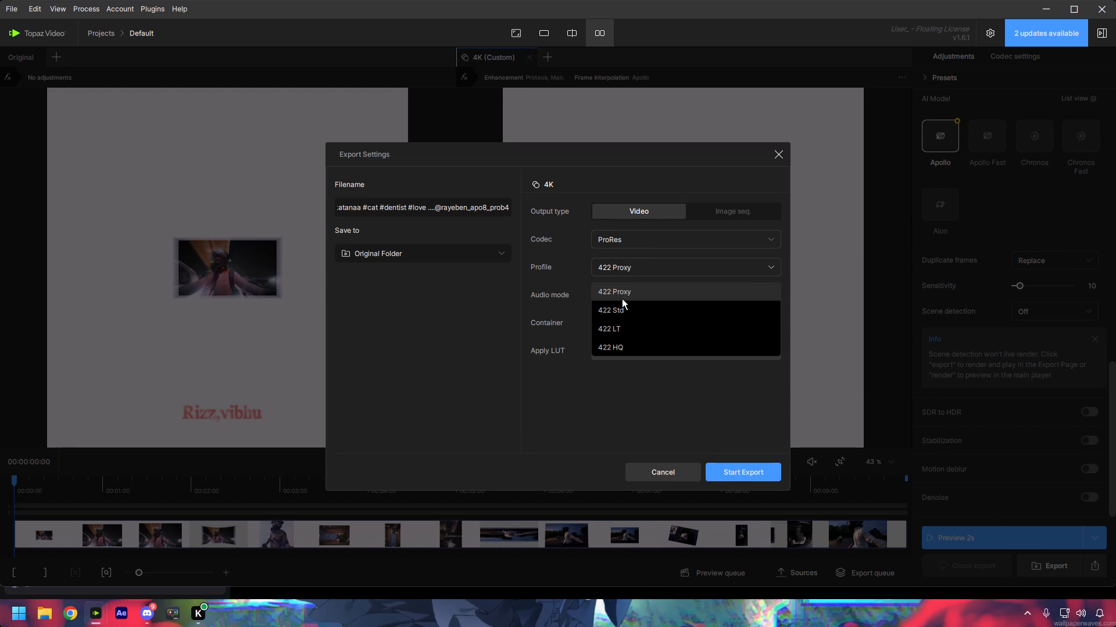
left_click(614, 354)
left_click(736, 476)
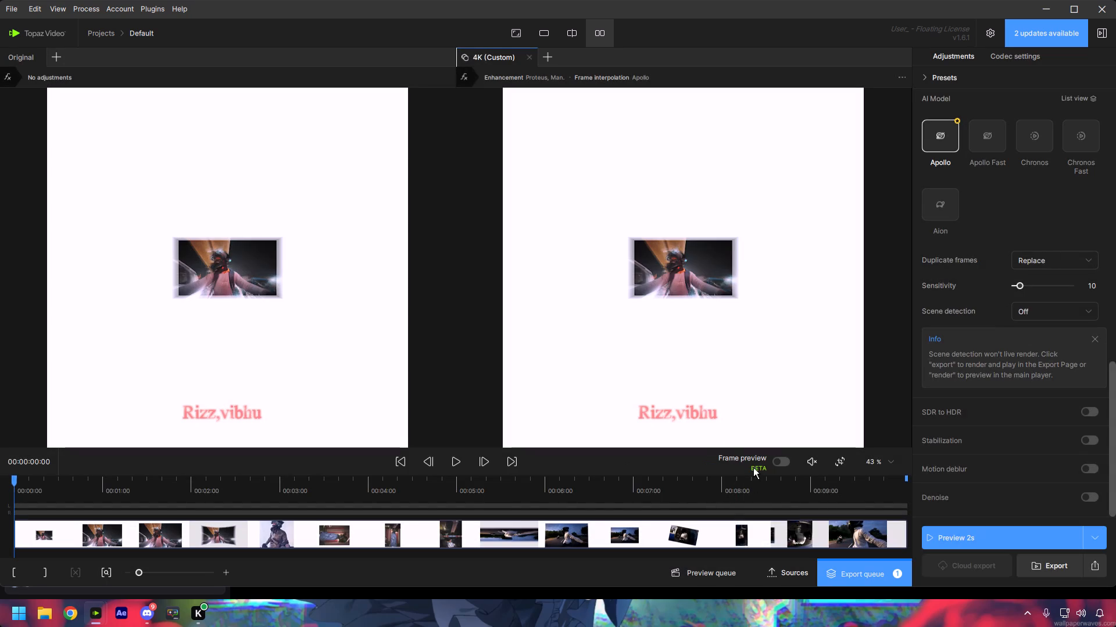
Open the export queue and show the running export in side-by-side view.
left_click(845, 574)
left_click(588, 29)
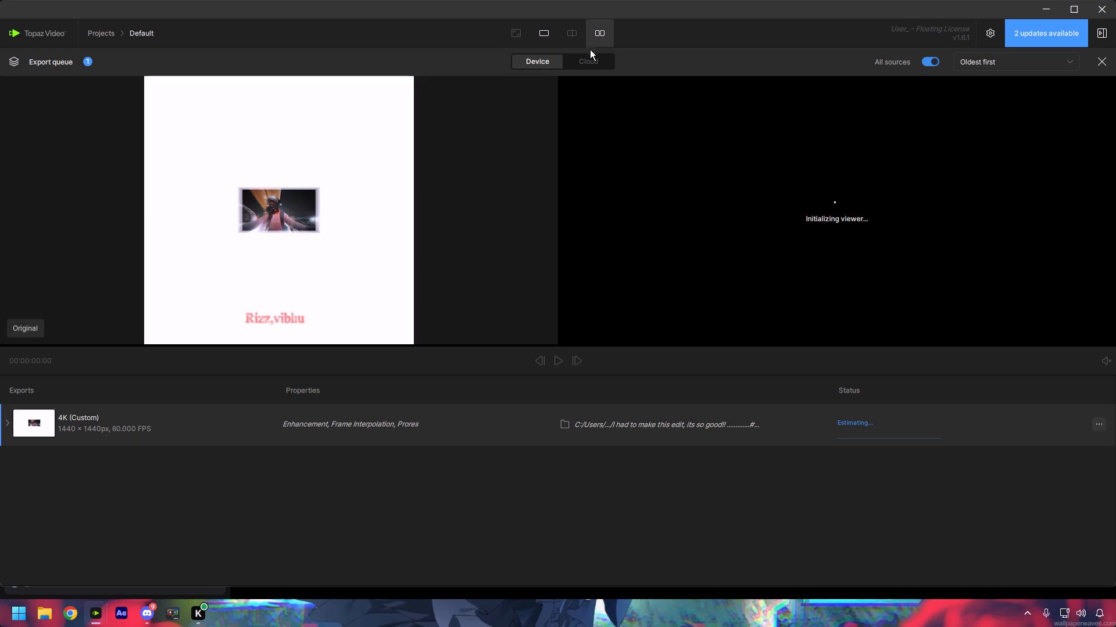
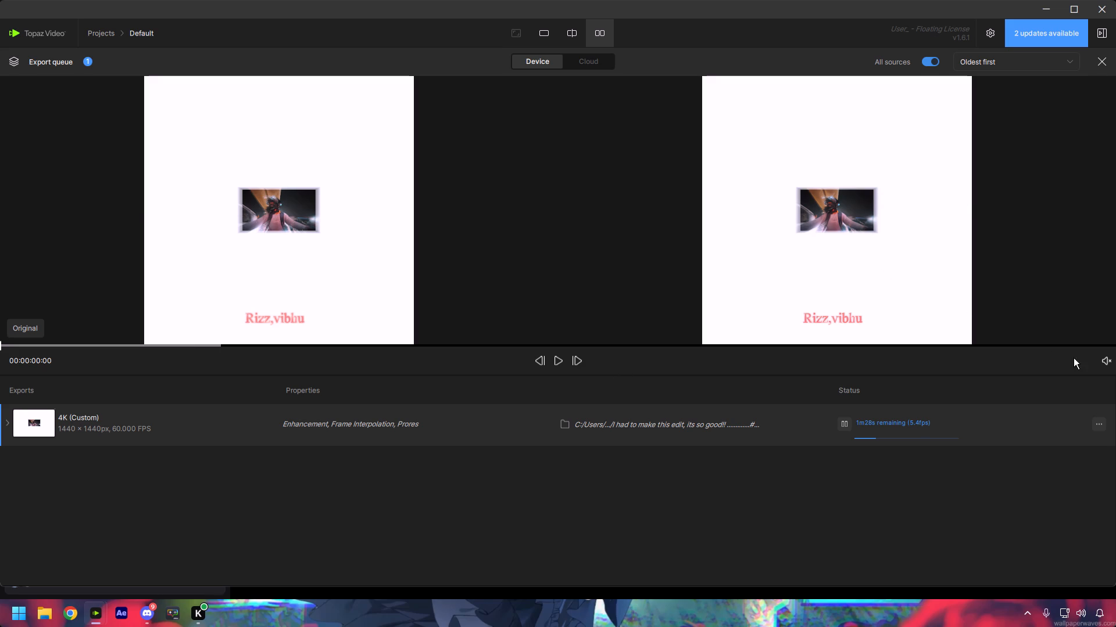
Compare the framed photo closely in the original and the enhanced export preview.
left_click(1107, 363)
scroll(886, 196, "up", 10)
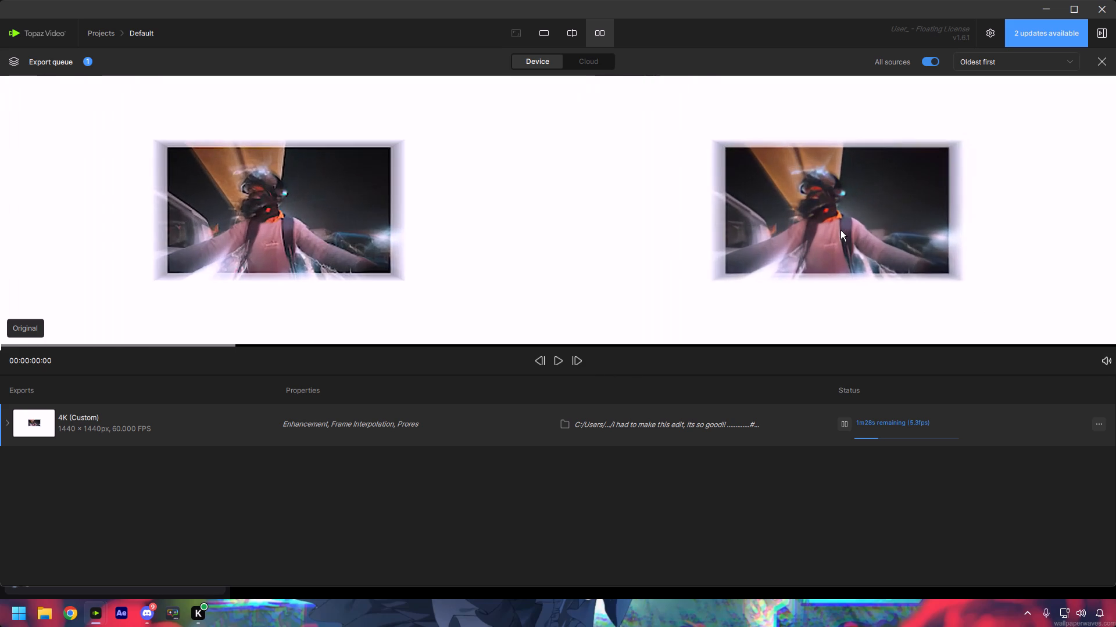
scroll(840, 230, "up", 5)
scroll(840, 230, "down", 9)
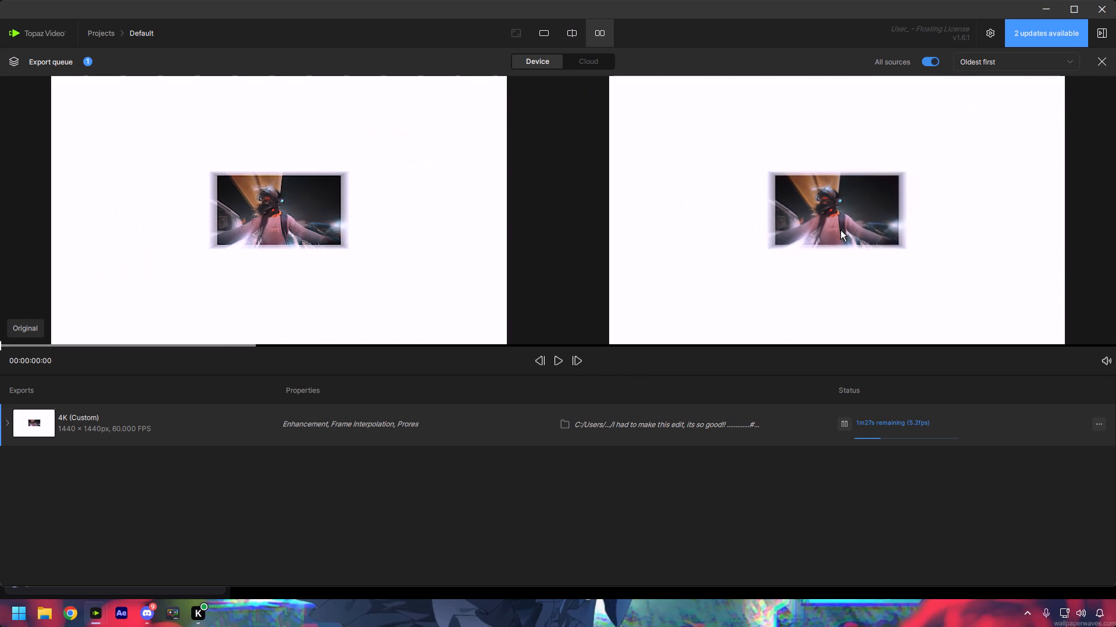
scroll(820, 262, "down", 2)
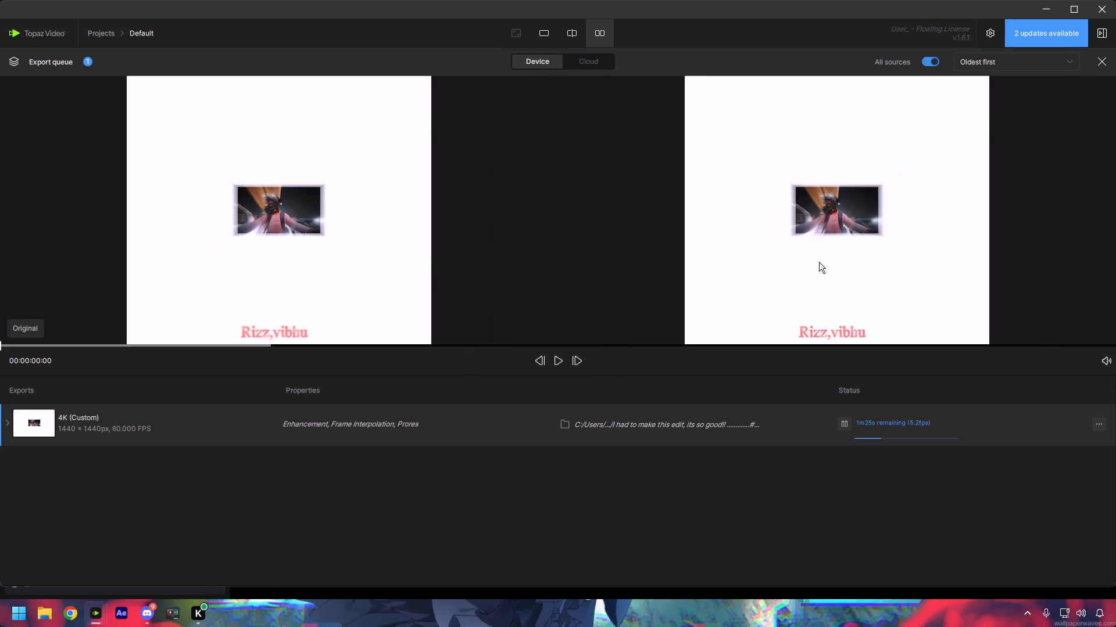
scroll(819, 262, "down", 1)
Examine the red "Rizz,vibhu" text up close in both previews, ending with the whole frame in view.
scroll(820, 312, "up", 3)
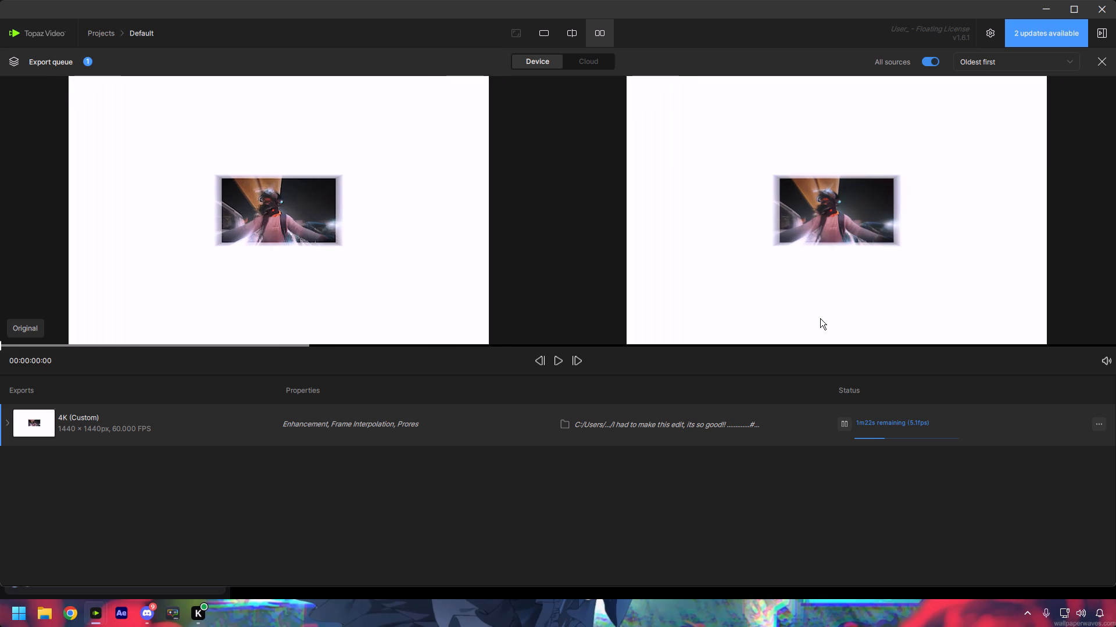
left_click_drag(821, 315, 813, 189)
scroll(852, 319, "up", 5)
left_click_drag(793, 297, 803, 137)
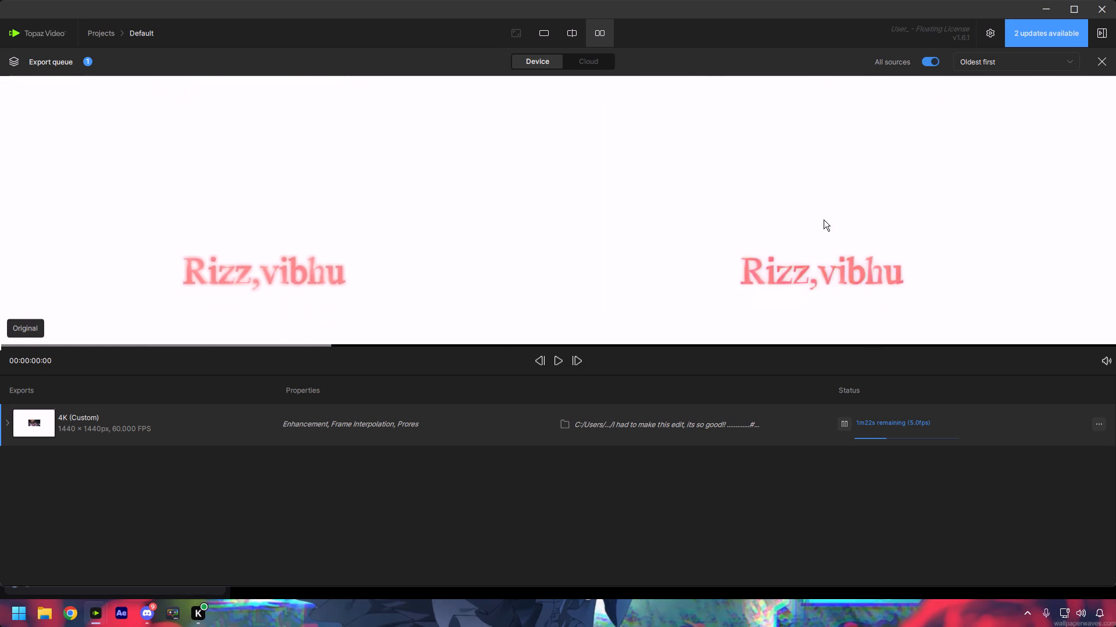
scroll(821, 274, "up", 5)
left_click_drag(806, 283, 829, 195)
scroll(833, 250, "up", 3)
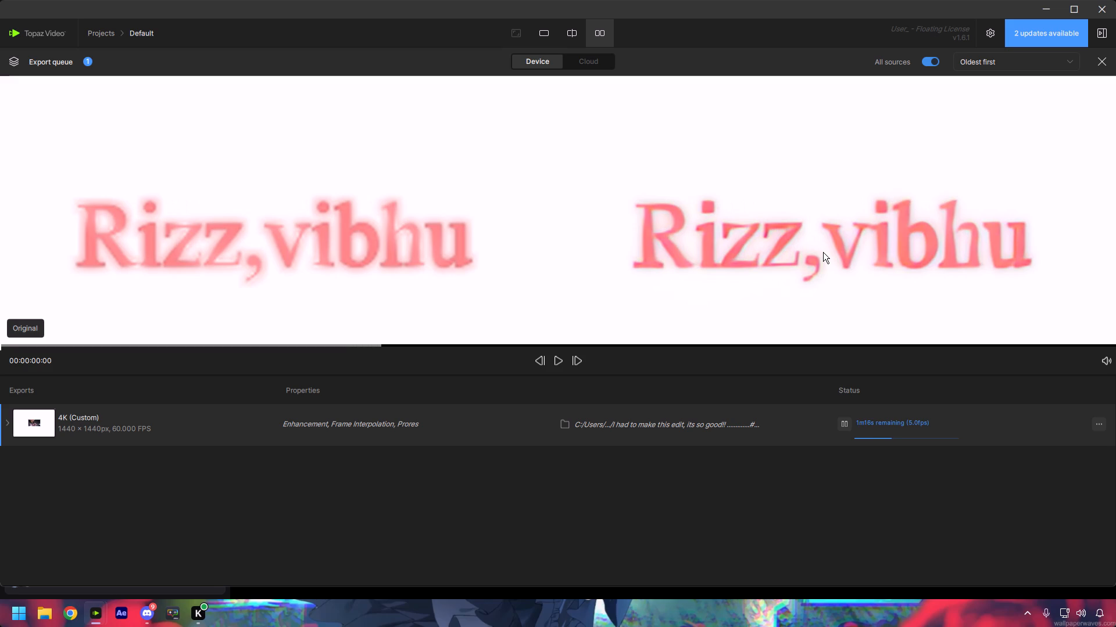
scroll(823, 252, "down", 16)
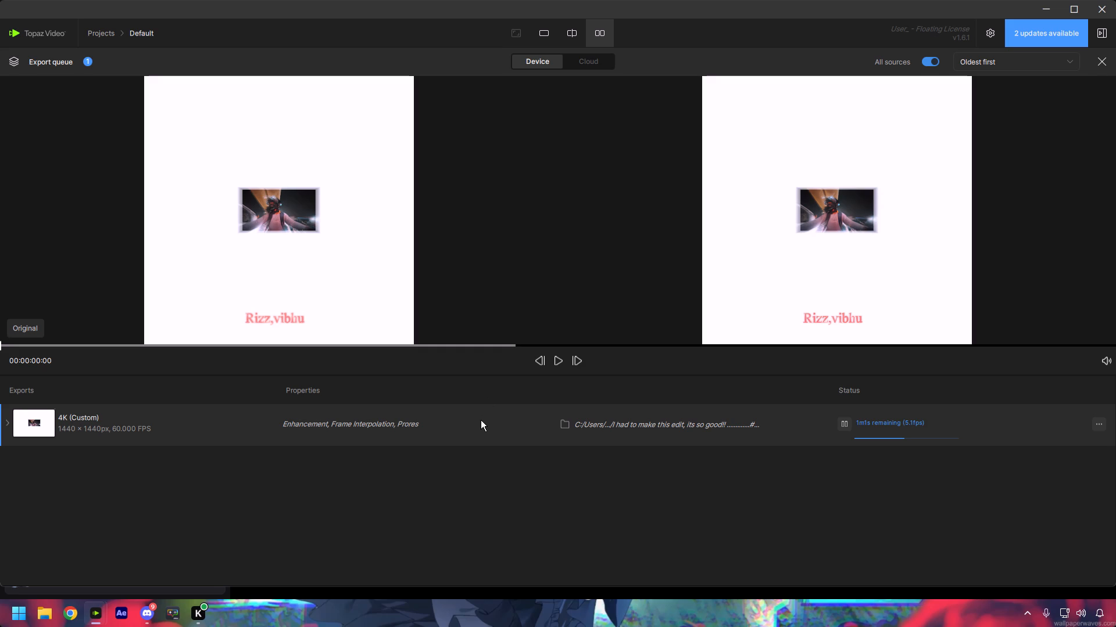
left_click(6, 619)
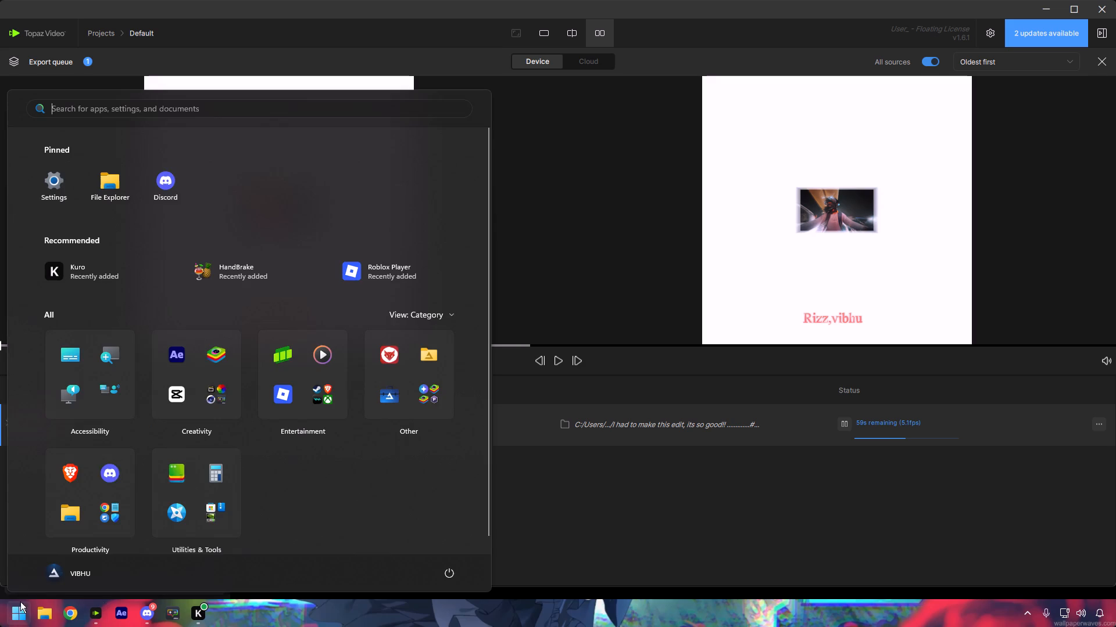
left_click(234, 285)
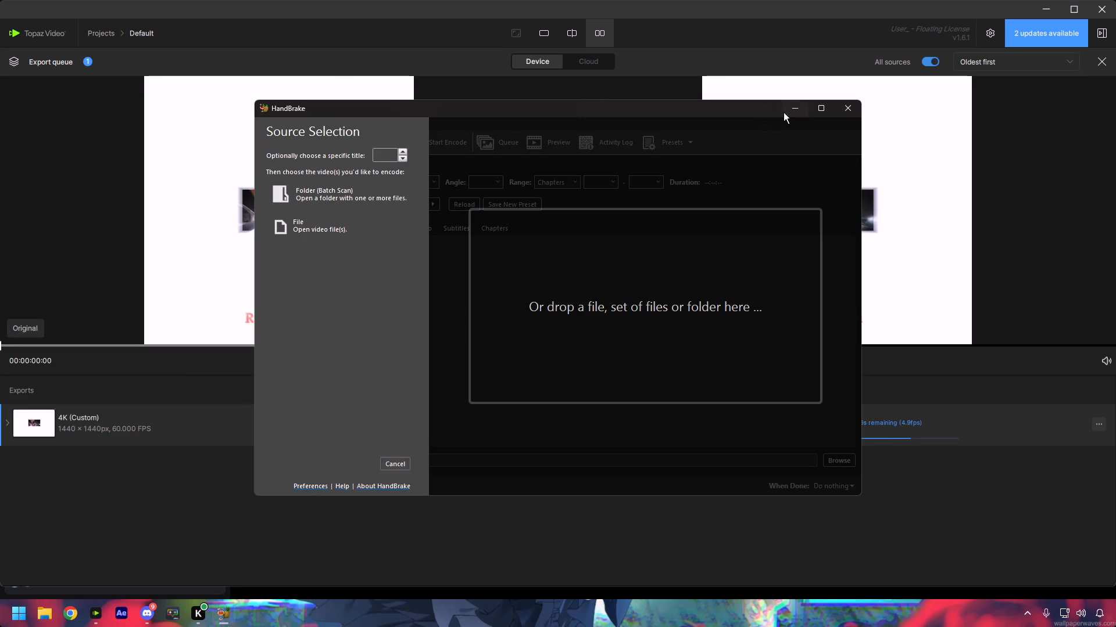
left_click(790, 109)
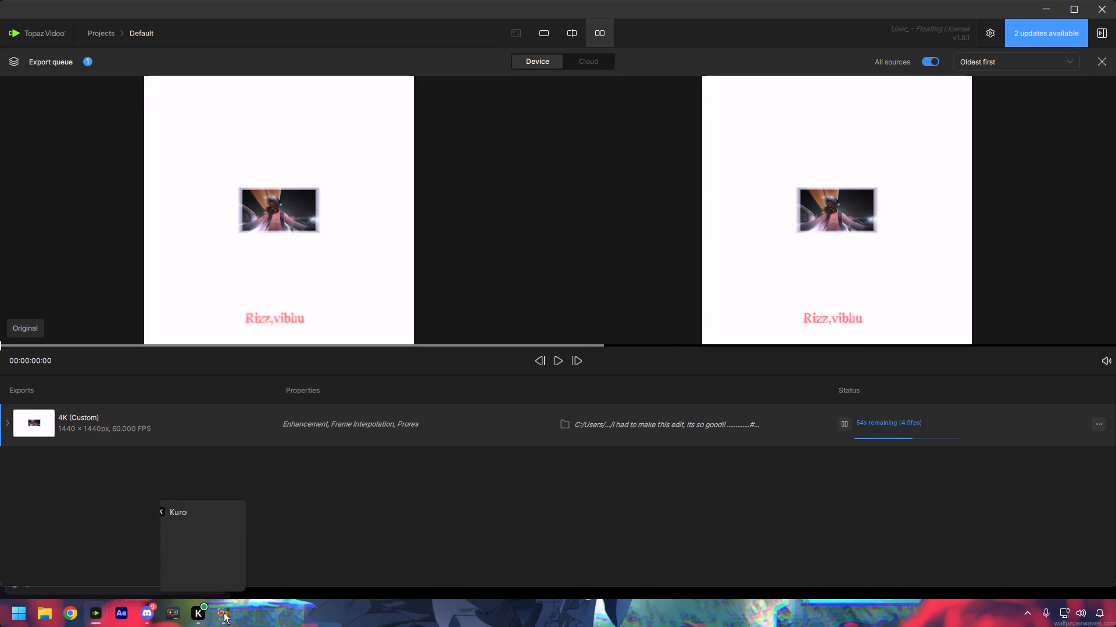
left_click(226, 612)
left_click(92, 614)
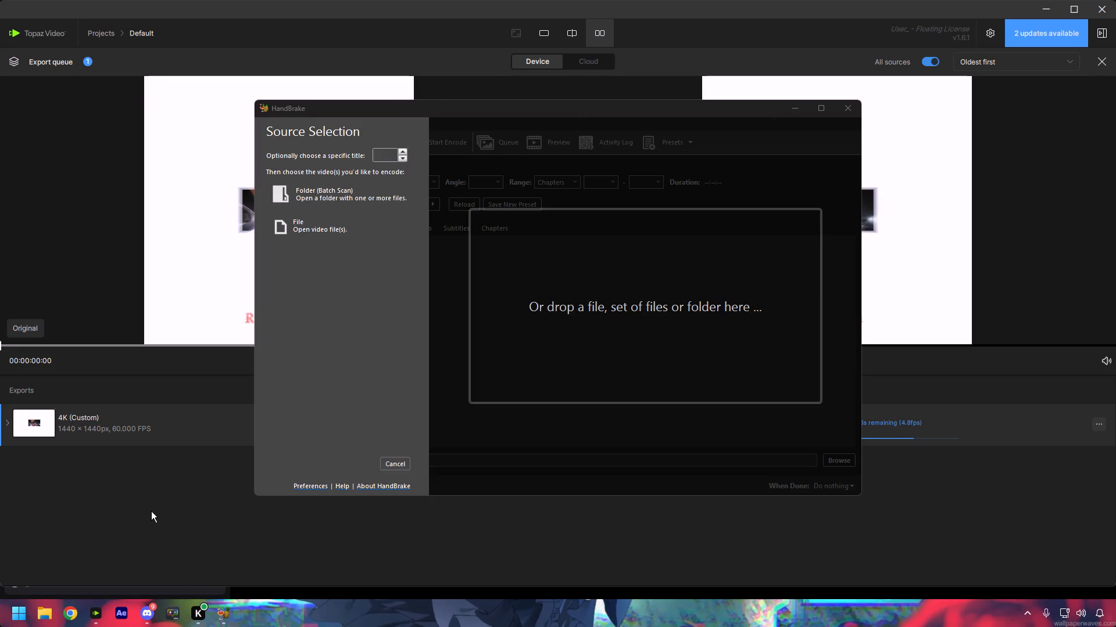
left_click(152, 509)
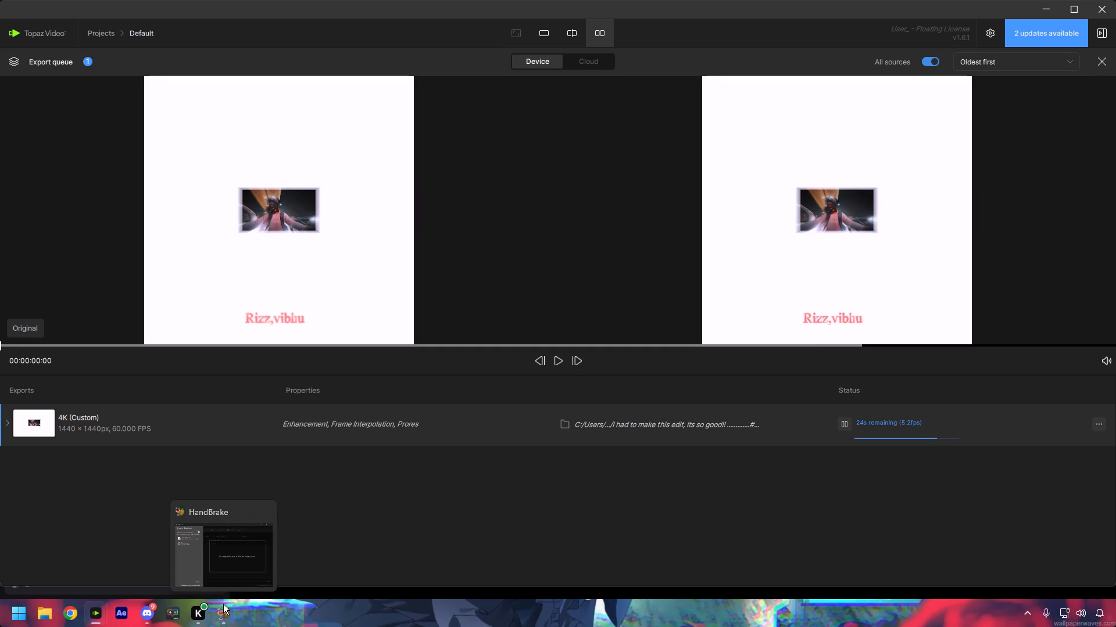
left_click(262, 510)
Launch CapCut and leave it minimised, returning to the running export in Topaz Video.
left_click(0, 614)
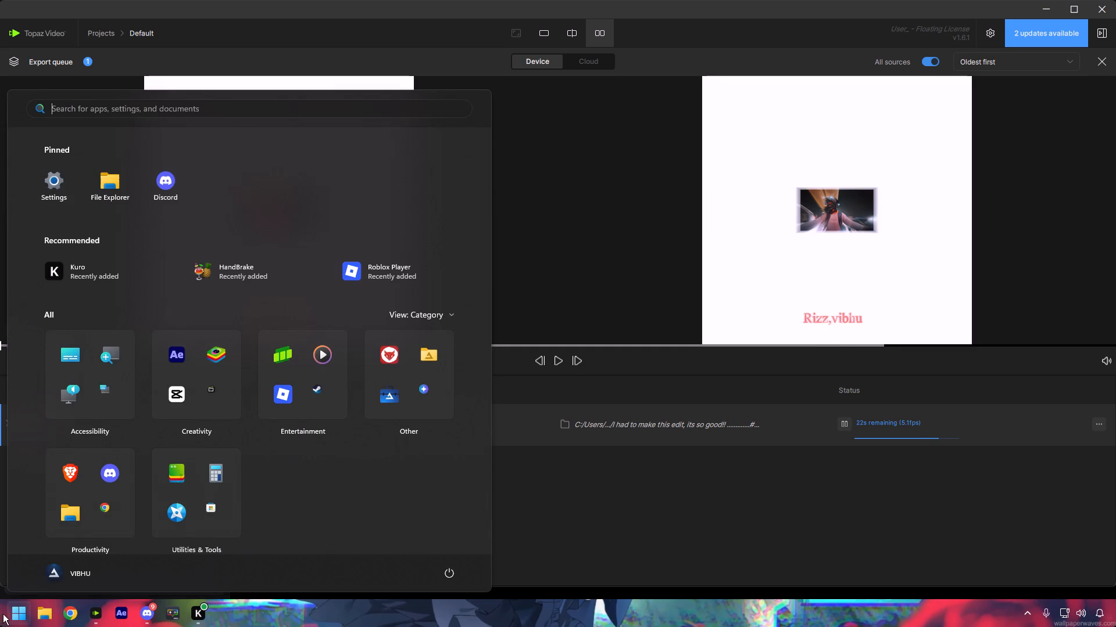
left_click(171, 391)
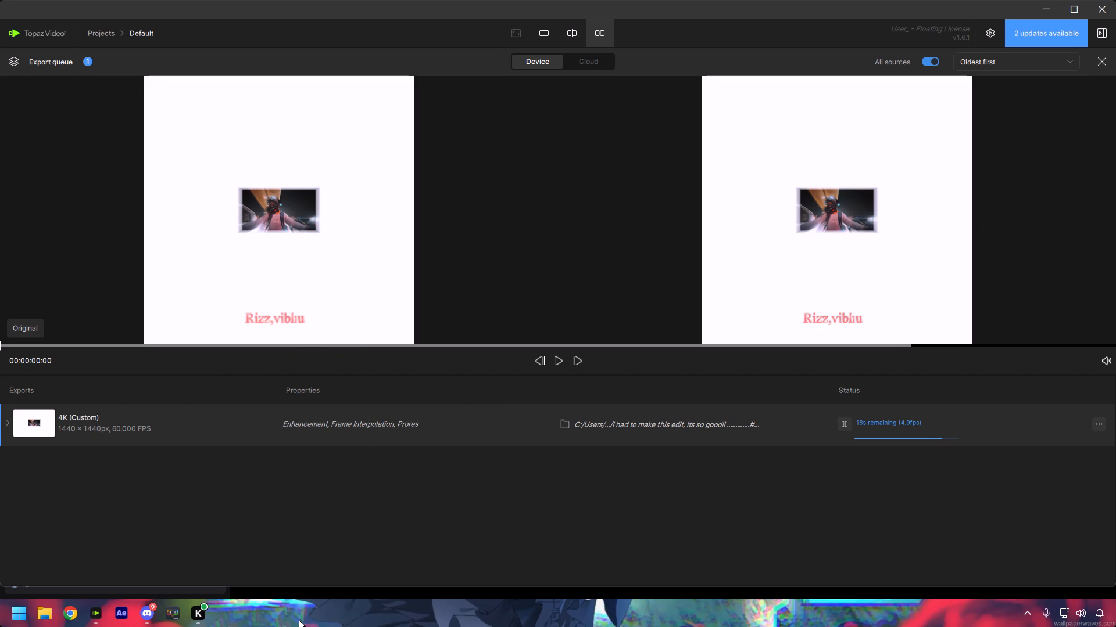
left_click(1020, 614)
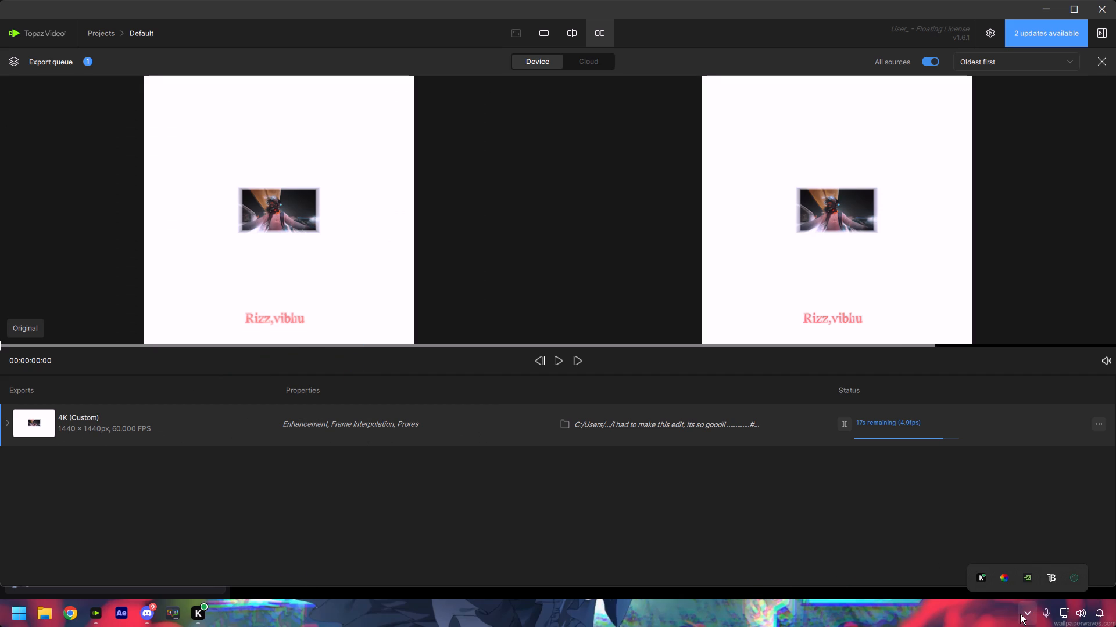
left_click(1020, 614)
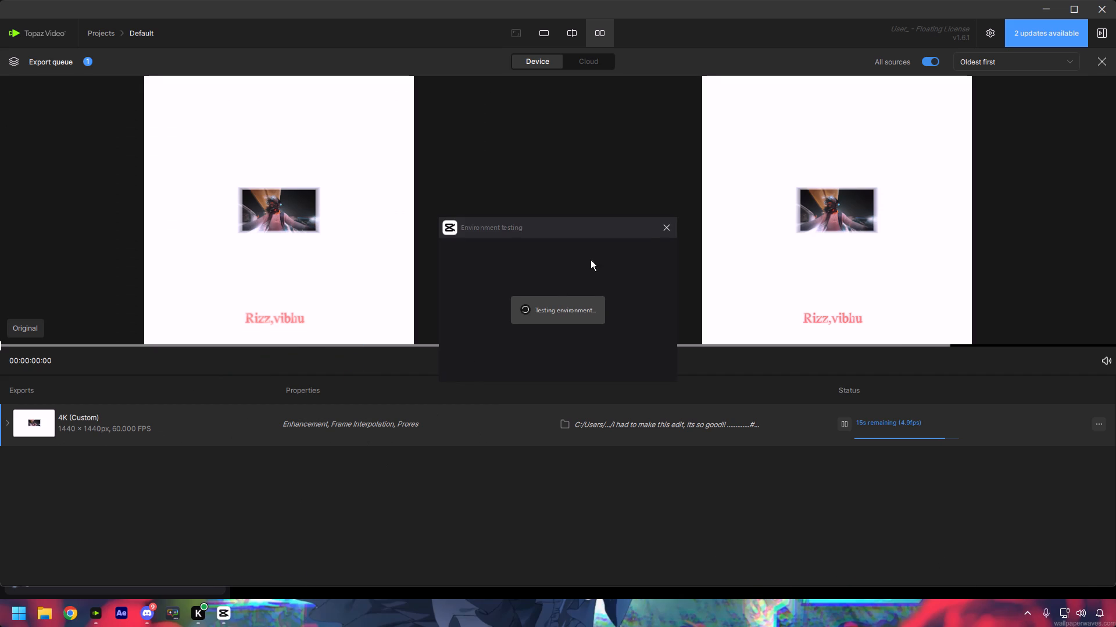
left_click(675, 226)
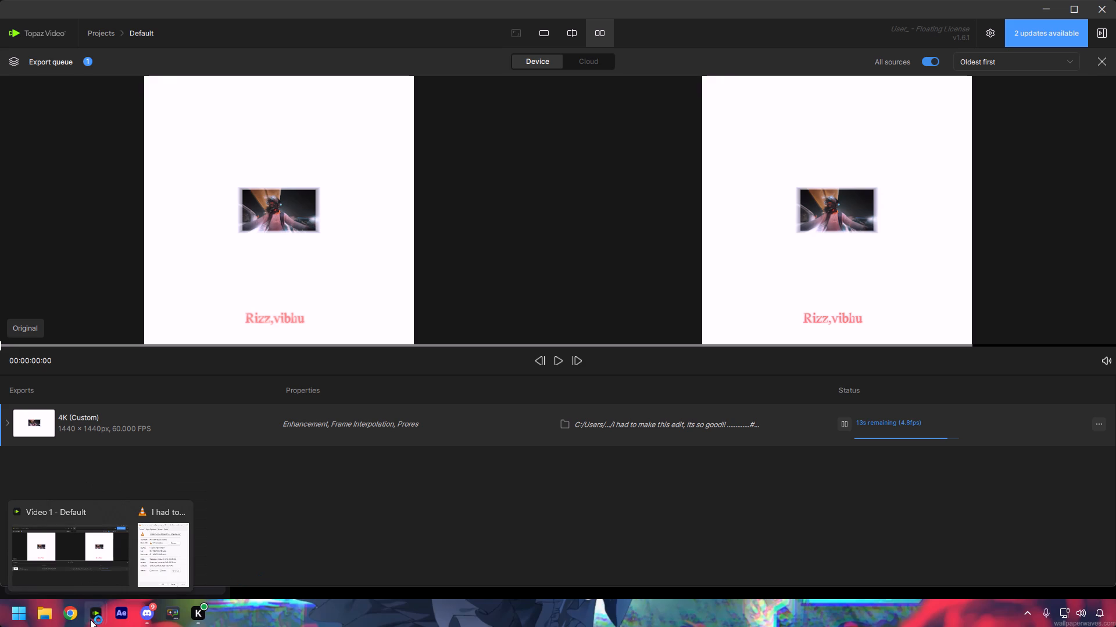
left_click(90, 619)
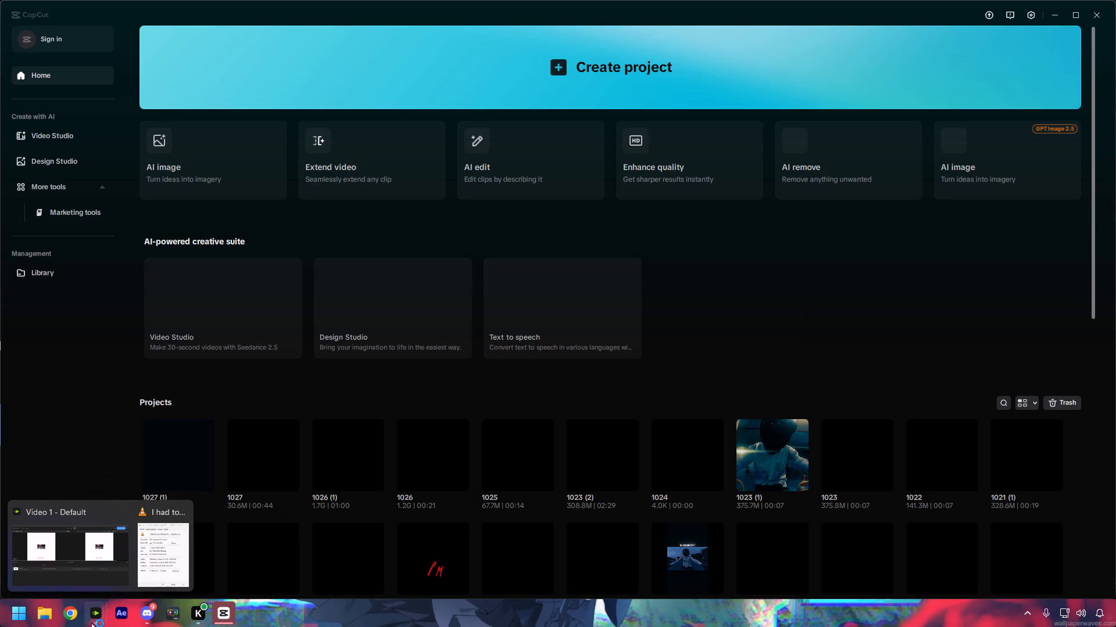
left_click(91, 621)
left_click(98, 610)
left_click(98, 610)
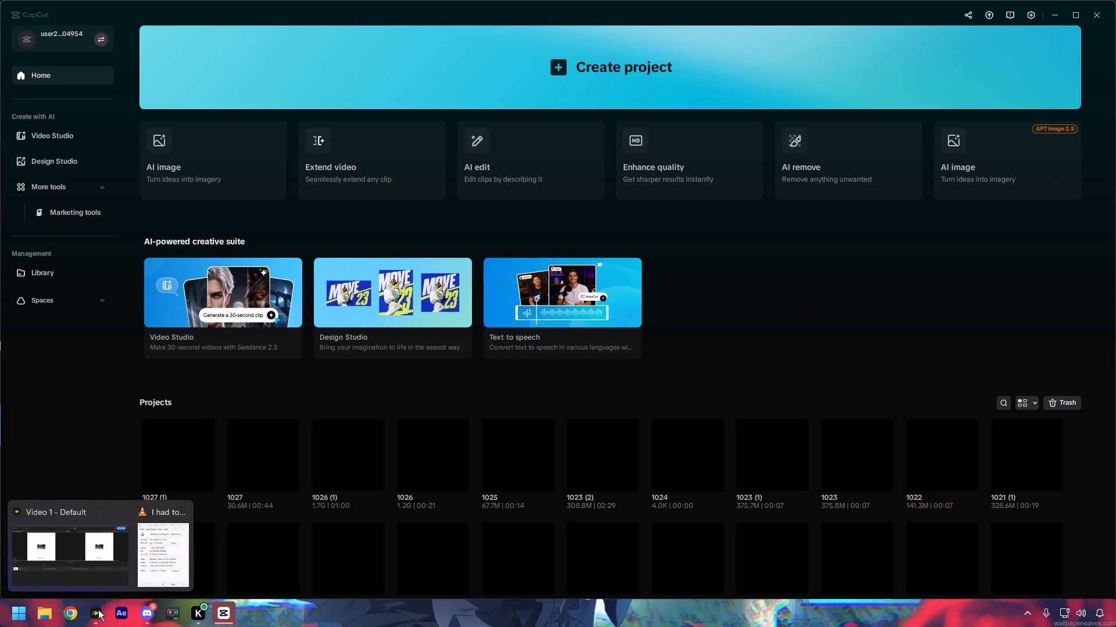
left_click(98, 610)
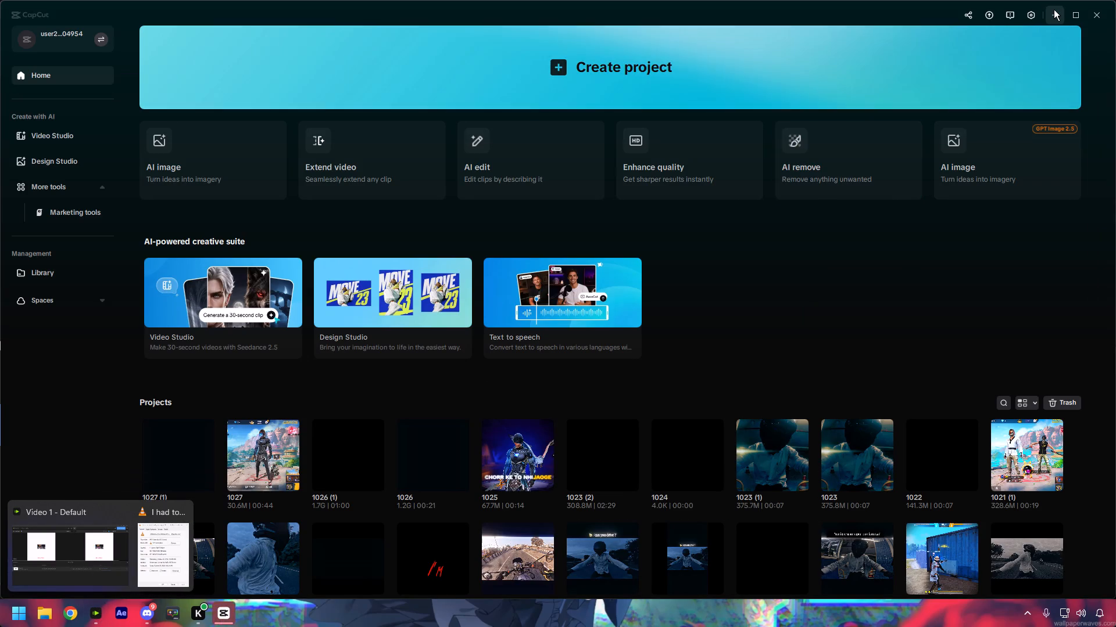
left_click(1054, 9)
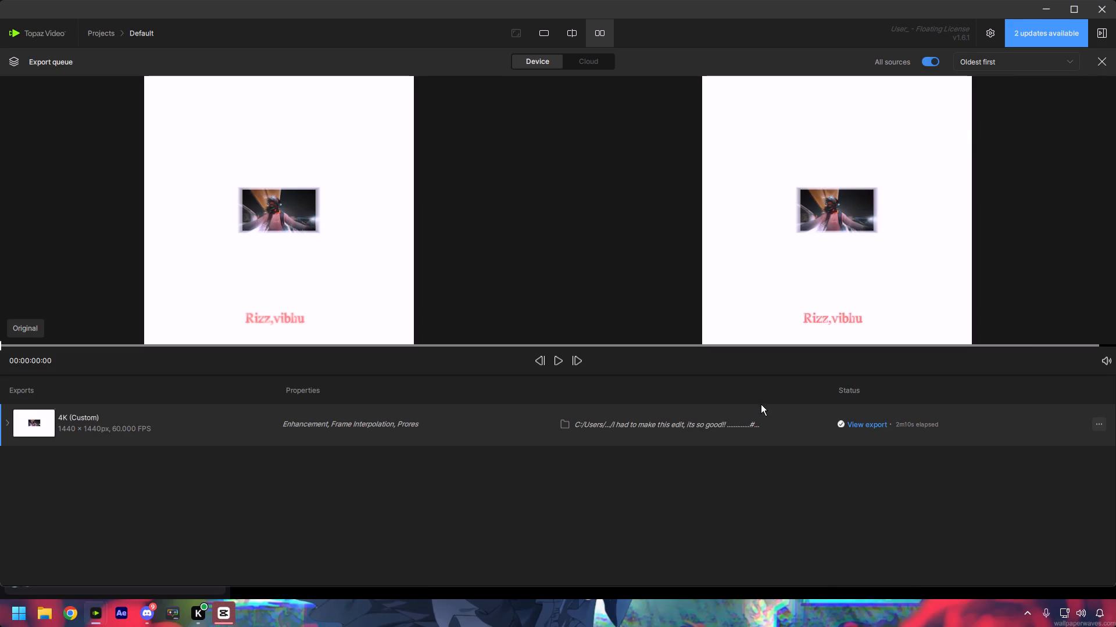
Play the original and the exported video side by side.
left_click(558, 361)
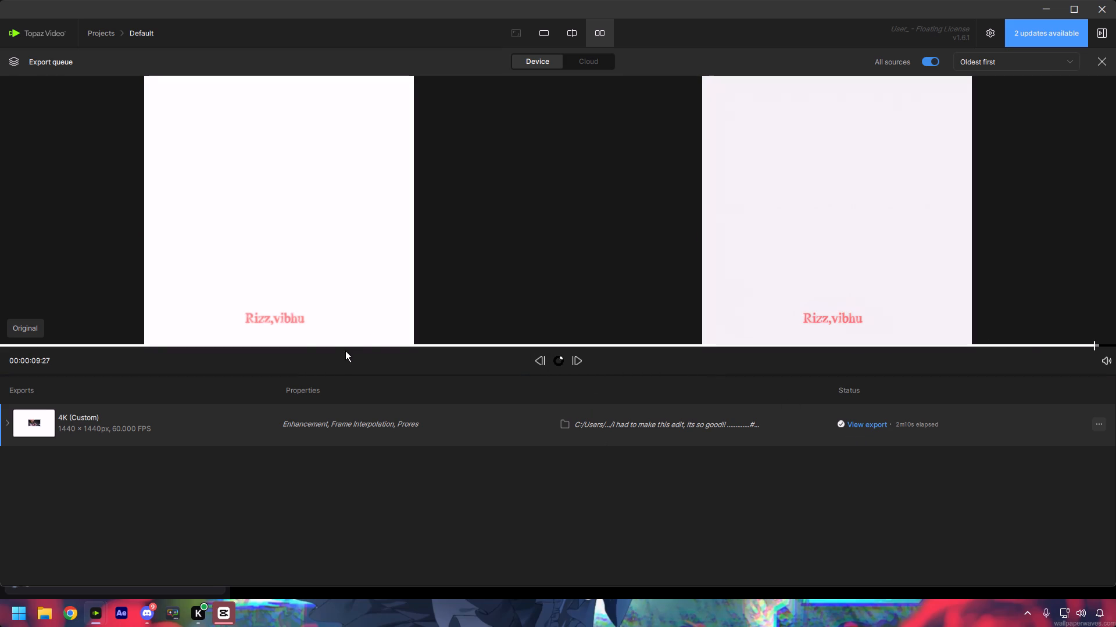
Quit Topaz Video.
left_click(1115, 1)
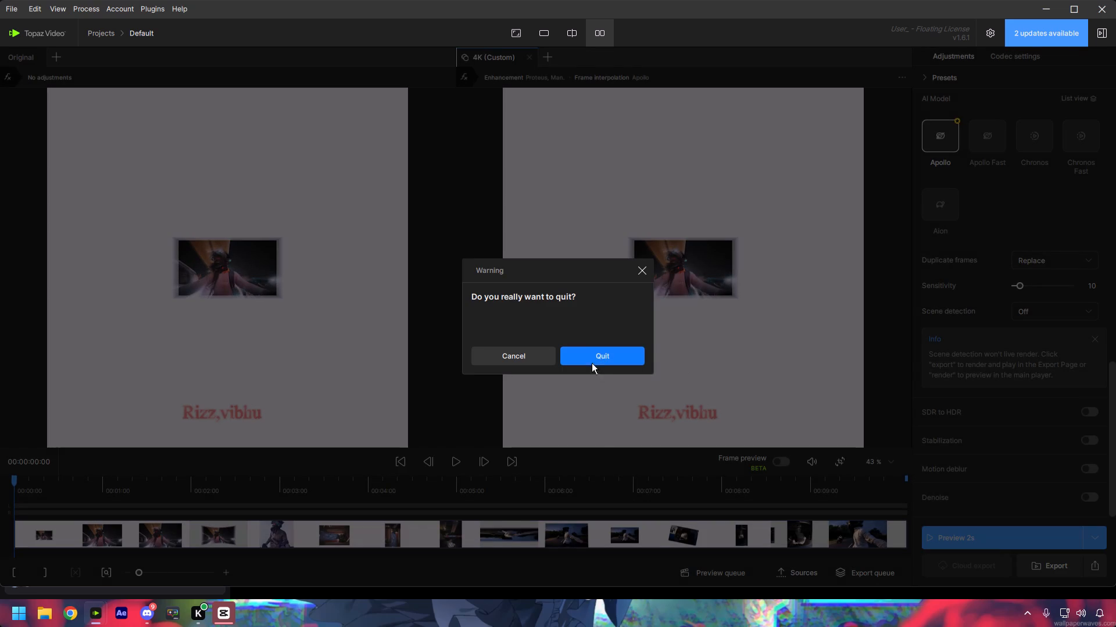
left_click(590, 354)
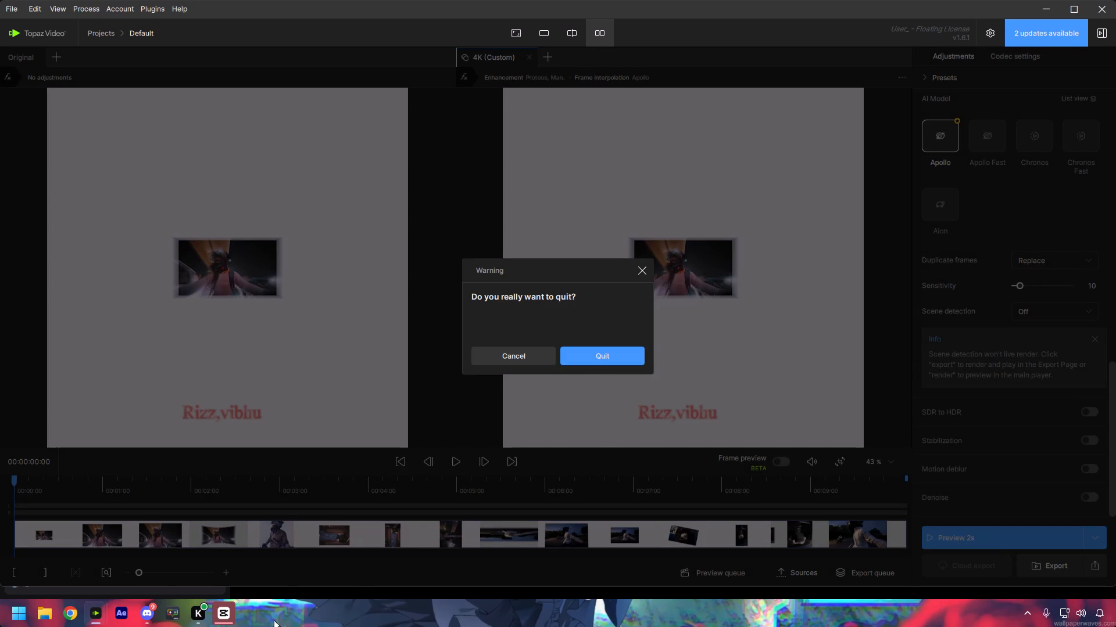
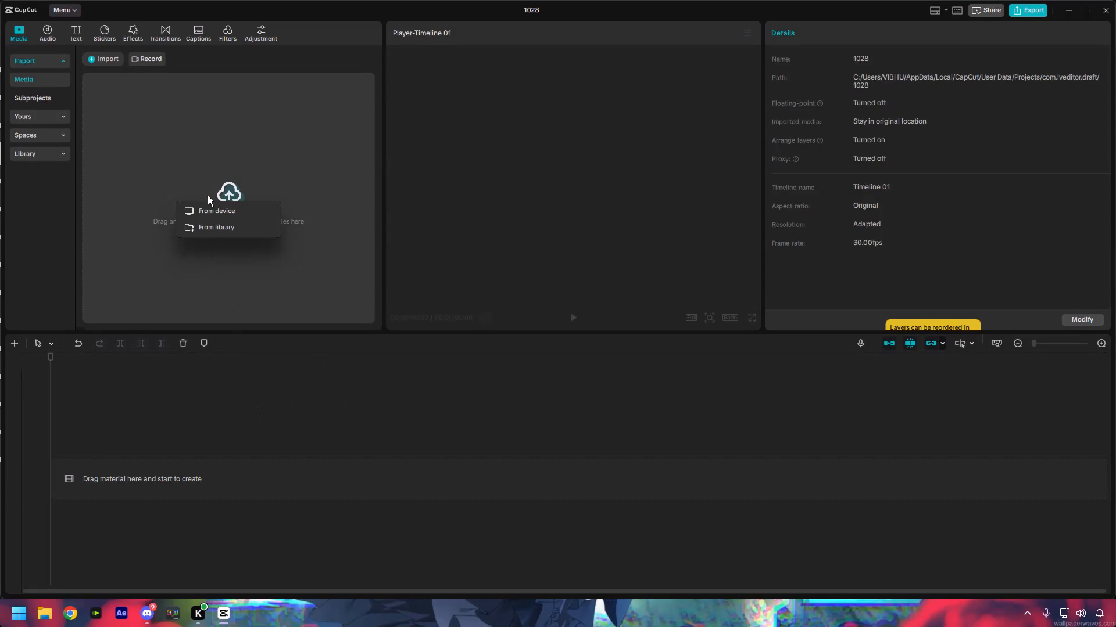
Check the properties of the "I had to make this edit" prob4.mov in Videos, import it and add it to the timeline.
left_click(208, 210)
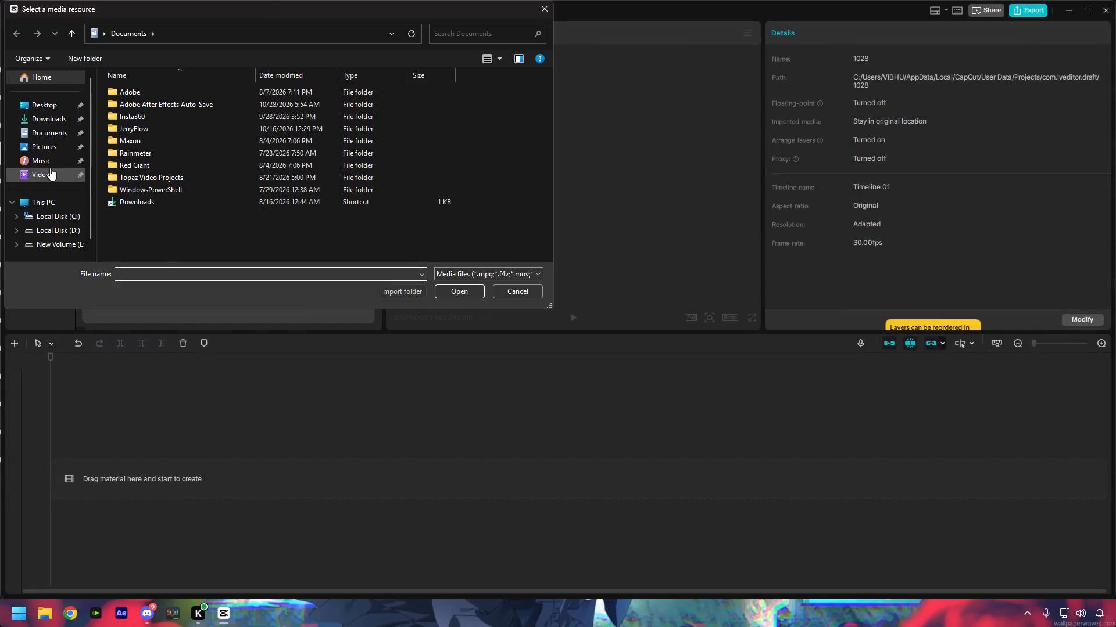
left_click(43, 170)
scroll(142, 214, "down", 3)
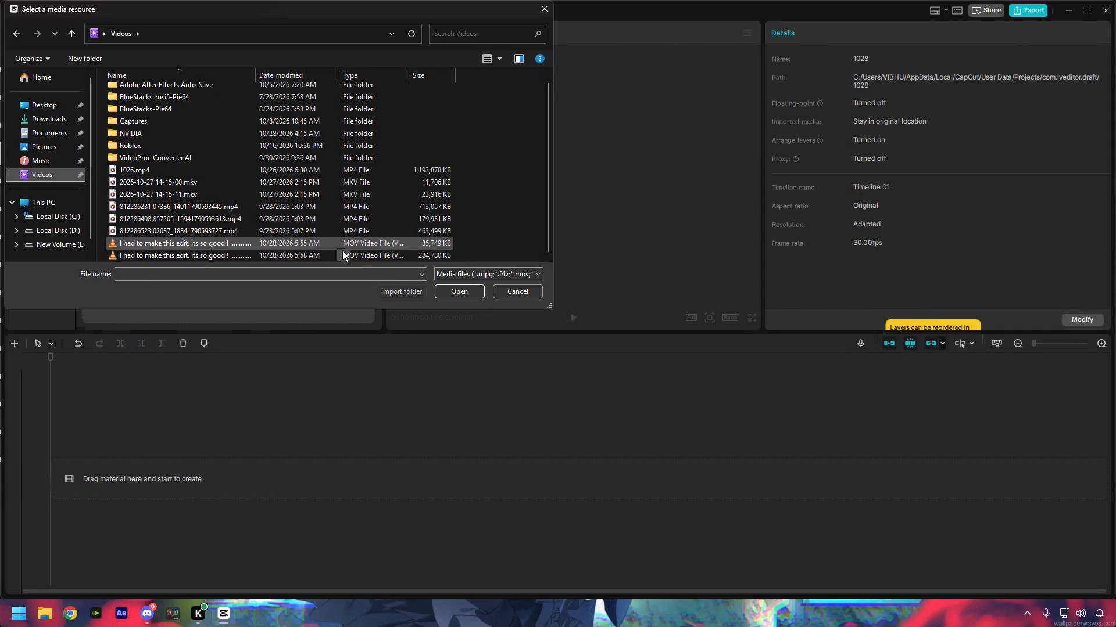
right_click(373, 262)
right_click(372, 259)
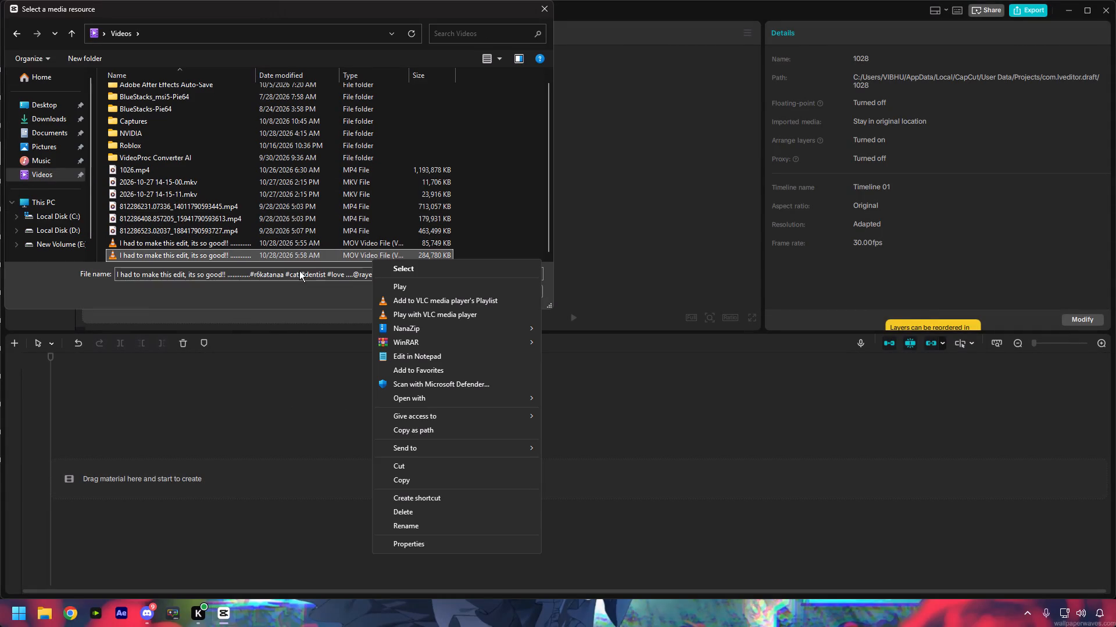
left_click(421, 544)
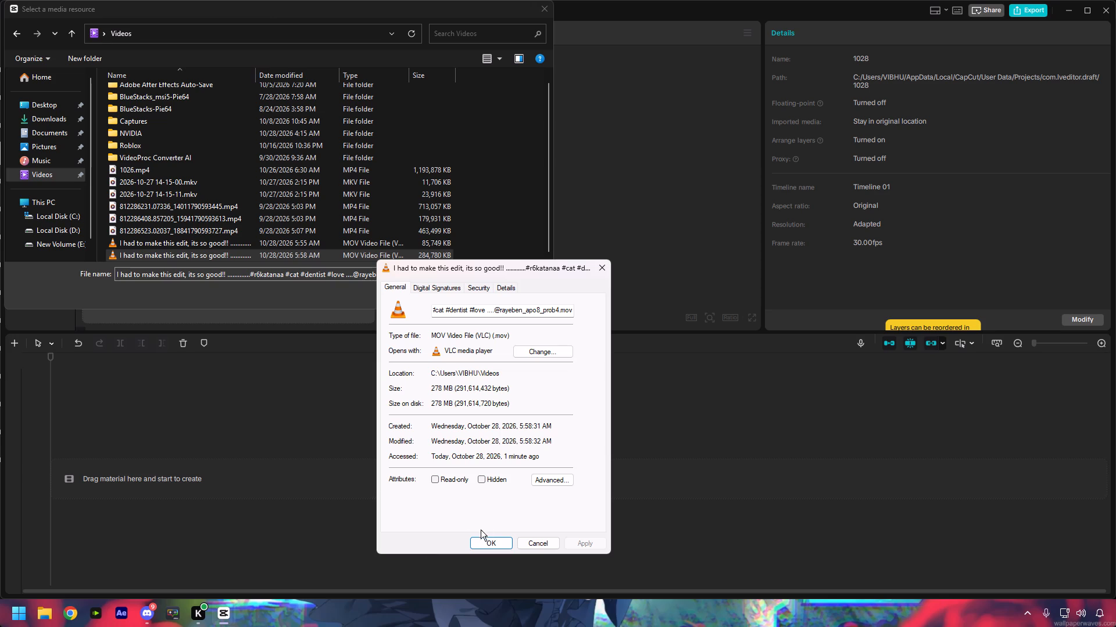
left_click(495, 543)
left_click(456, 300)
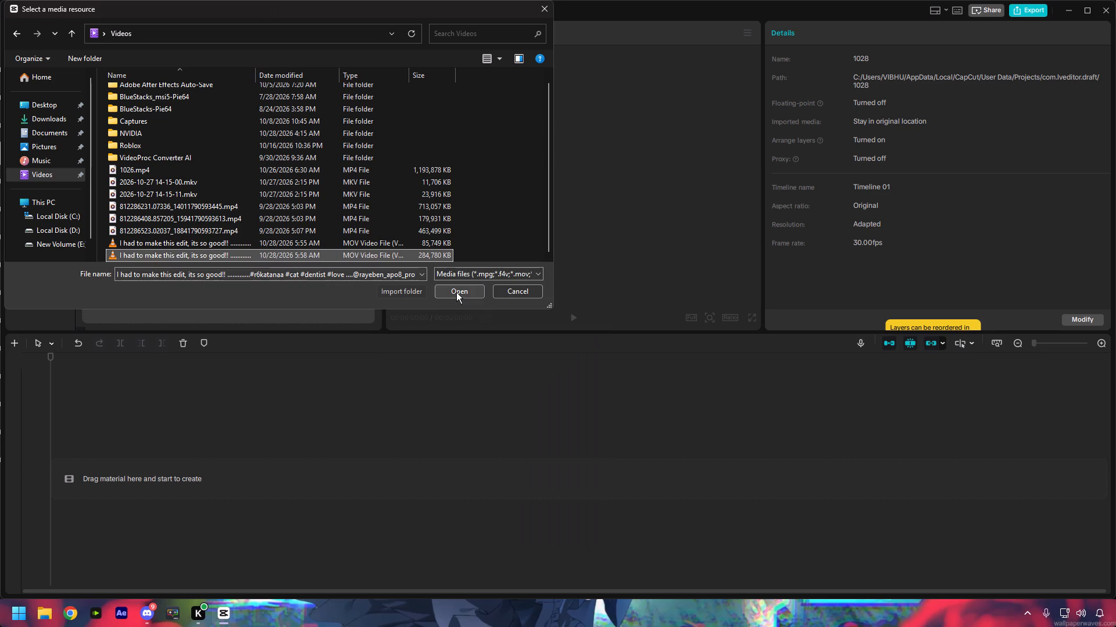
left_click(456, 291)
left_click(141, 126)
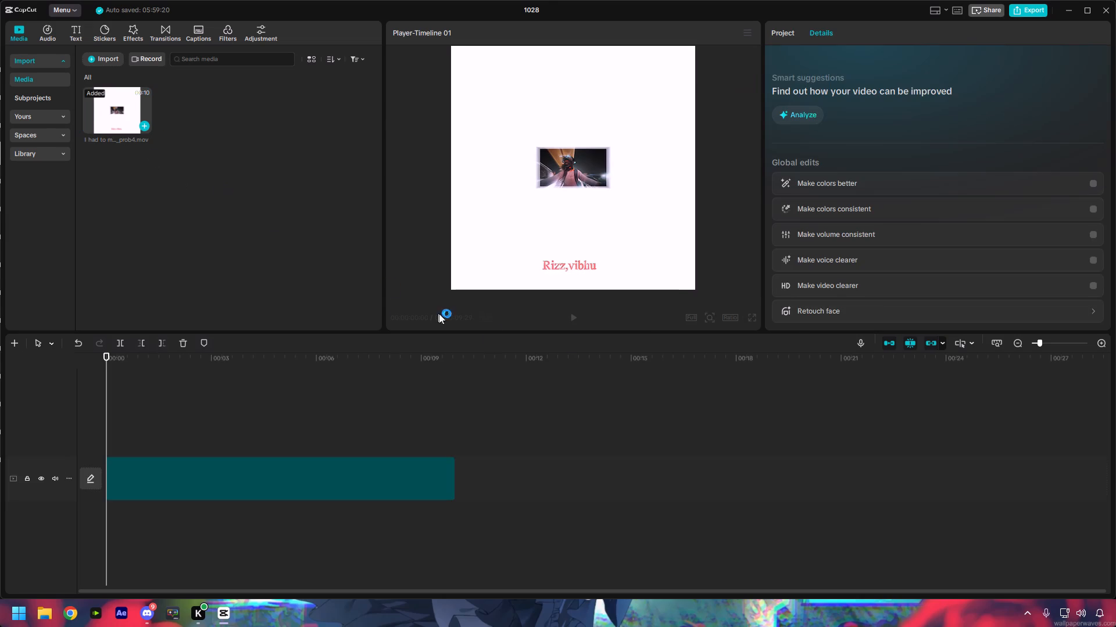
Set the player's aspect ratio to 9:16.
left_click(728, 324)
left_click(728, 318)
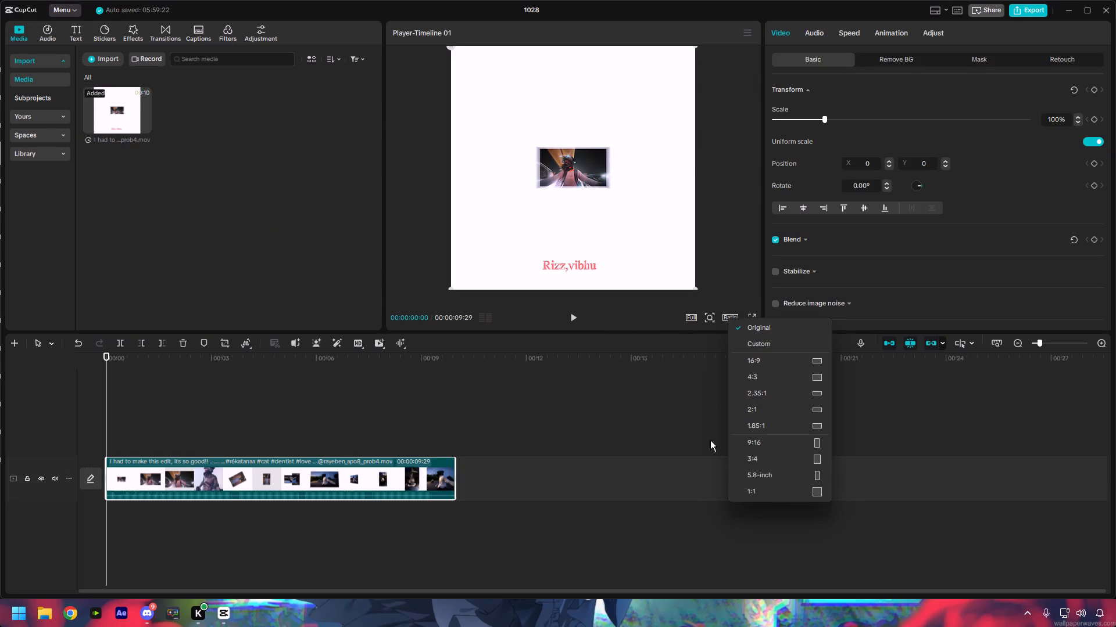
left_click(769, 440)
Play the clip through and scrub back over it, ending with the playhead at the start of the timeline.
key("space")
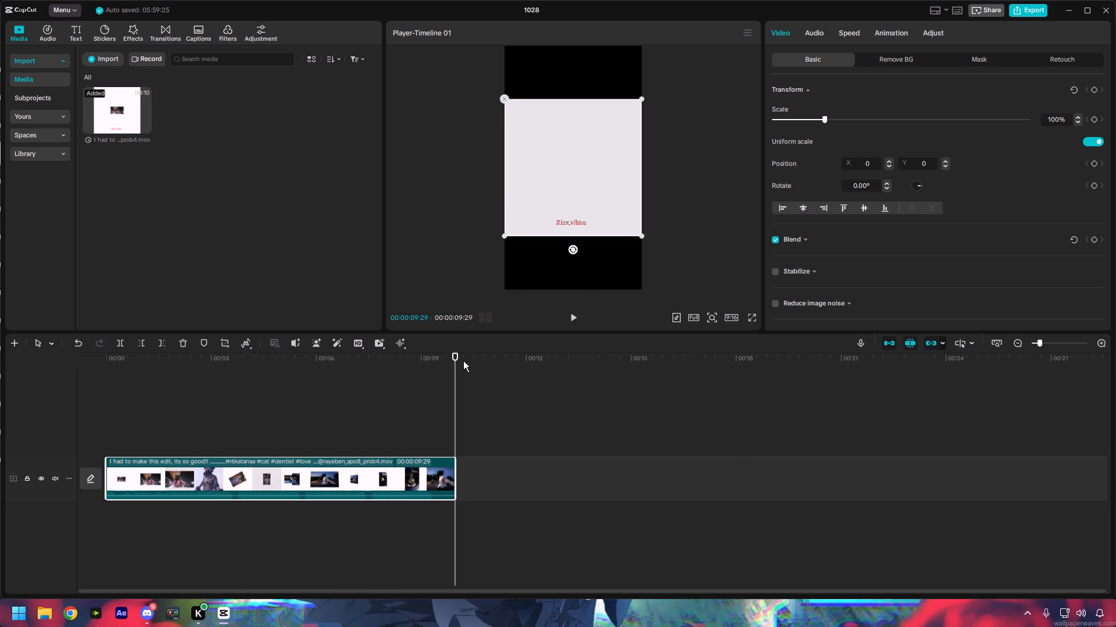
left_click_drag(455, 354, 431, 350)
scroll(525, 219, "up", 2)
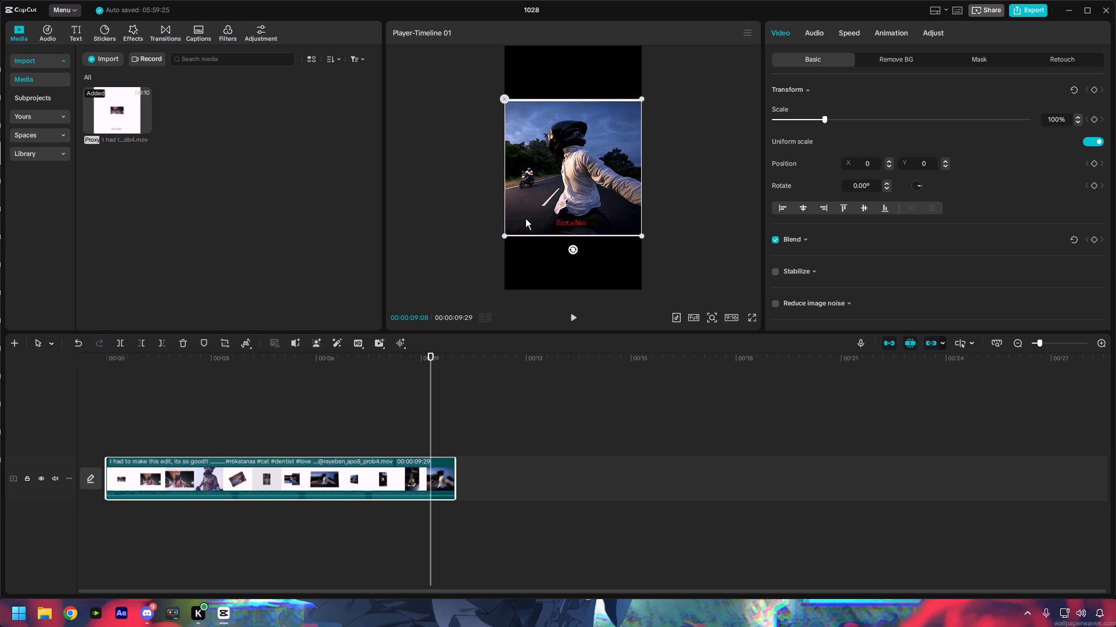
scroll(525, 218, "up", 2)
left_click_drag(434, 350, 235, 355)
left_click_drag(430, 351, 225, 365)
left_click(692, 318)
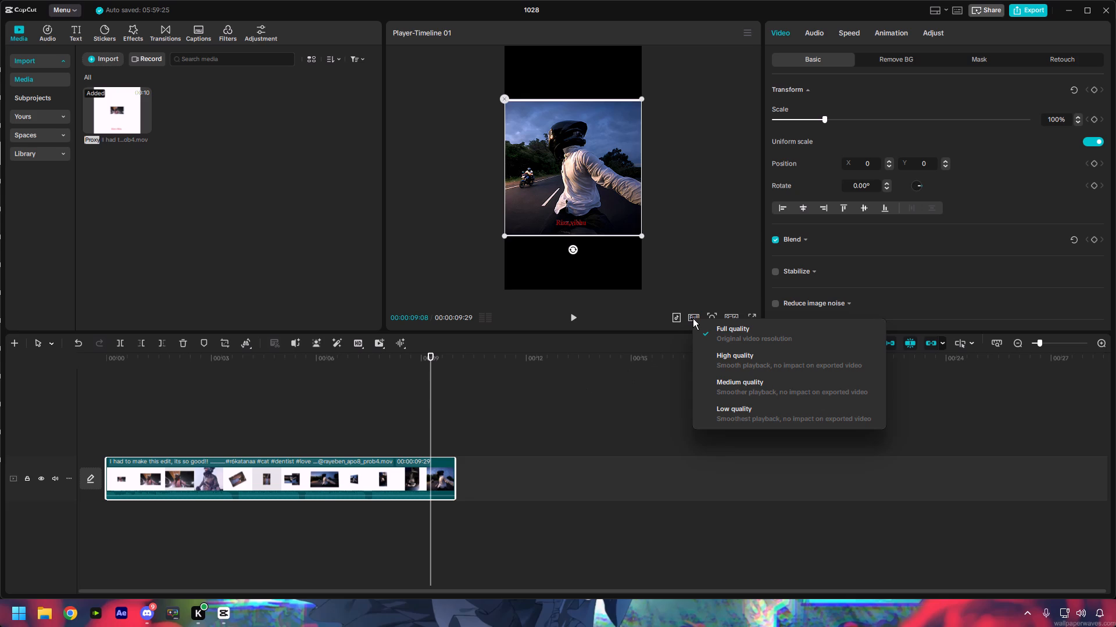
left_click(617, 399)
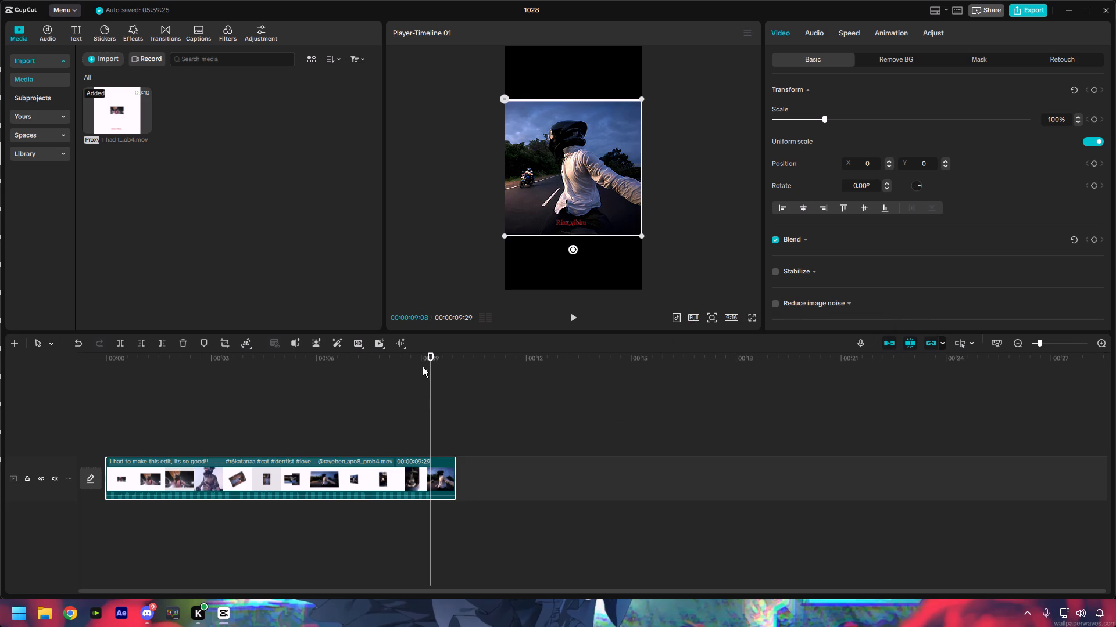
left_click_drag(433, 356, 0, 376)
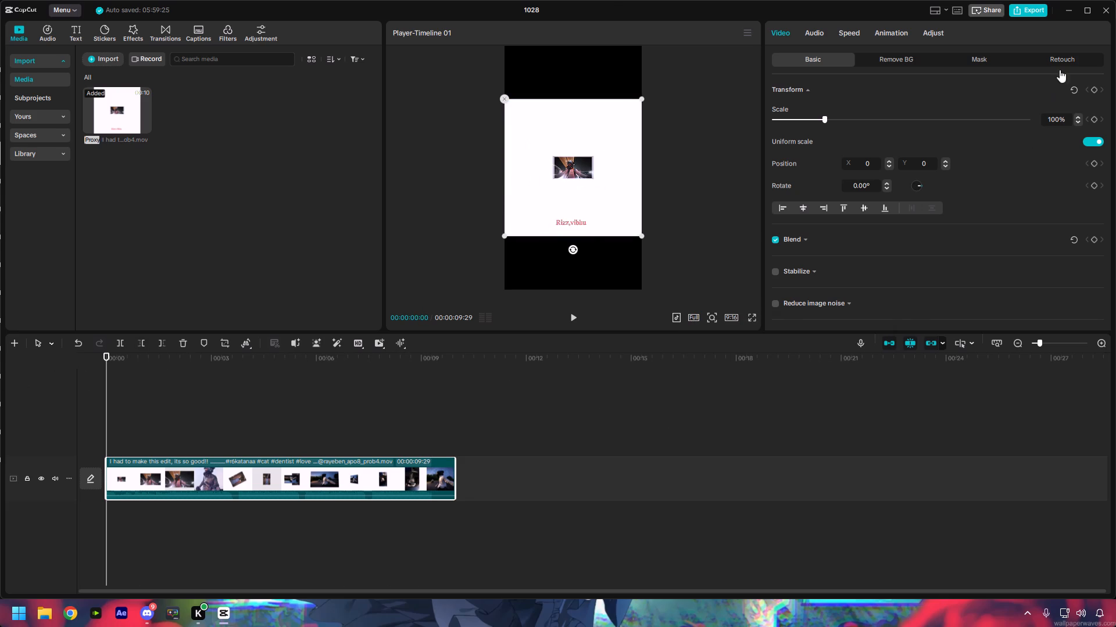
Open the export settings for the 1028 project and switch the bit rate to Custom.
left_click(1029, 6)
left_click(672, 264)
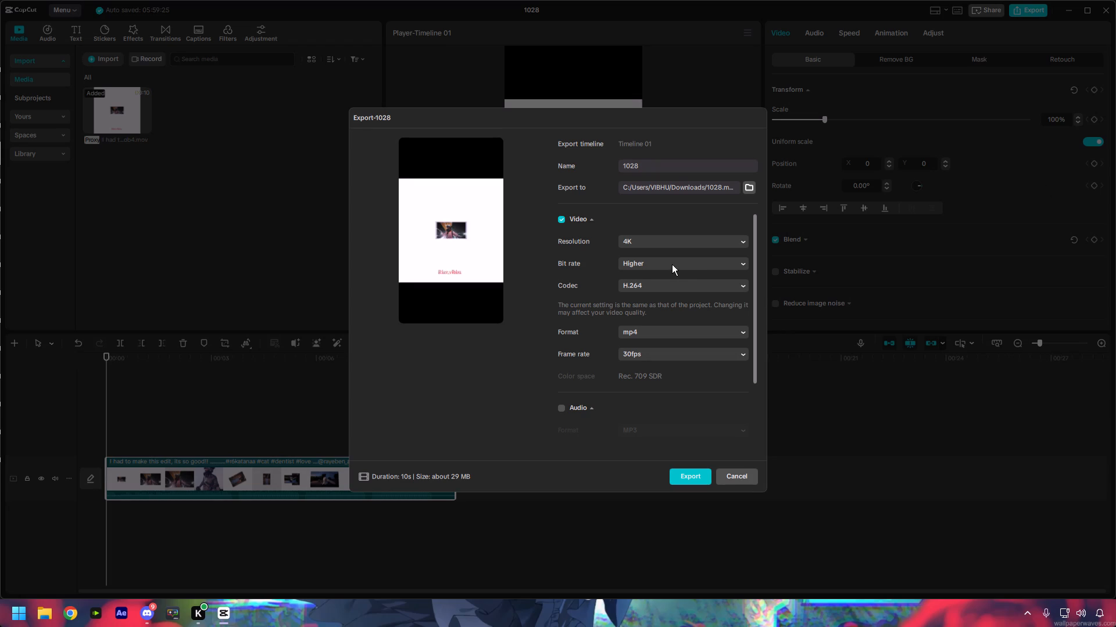
left_click(638, 338)
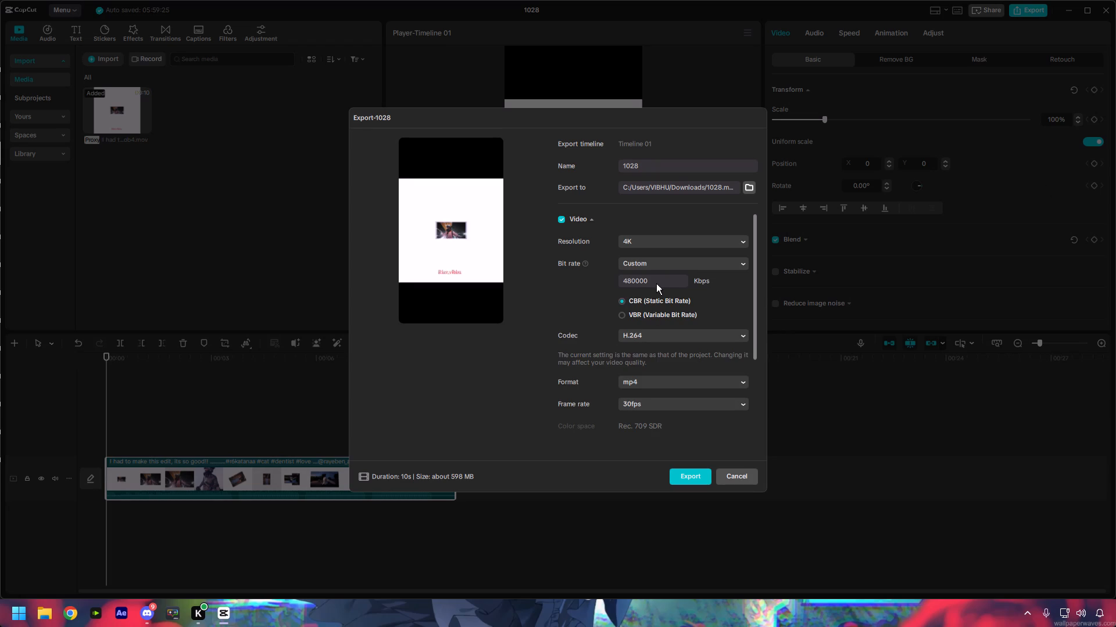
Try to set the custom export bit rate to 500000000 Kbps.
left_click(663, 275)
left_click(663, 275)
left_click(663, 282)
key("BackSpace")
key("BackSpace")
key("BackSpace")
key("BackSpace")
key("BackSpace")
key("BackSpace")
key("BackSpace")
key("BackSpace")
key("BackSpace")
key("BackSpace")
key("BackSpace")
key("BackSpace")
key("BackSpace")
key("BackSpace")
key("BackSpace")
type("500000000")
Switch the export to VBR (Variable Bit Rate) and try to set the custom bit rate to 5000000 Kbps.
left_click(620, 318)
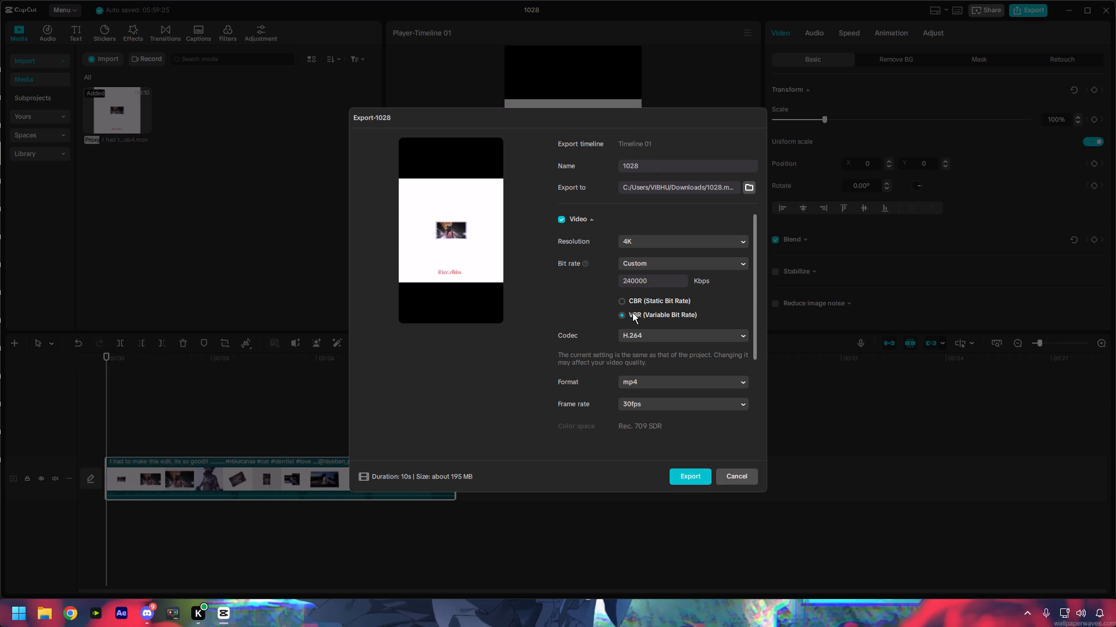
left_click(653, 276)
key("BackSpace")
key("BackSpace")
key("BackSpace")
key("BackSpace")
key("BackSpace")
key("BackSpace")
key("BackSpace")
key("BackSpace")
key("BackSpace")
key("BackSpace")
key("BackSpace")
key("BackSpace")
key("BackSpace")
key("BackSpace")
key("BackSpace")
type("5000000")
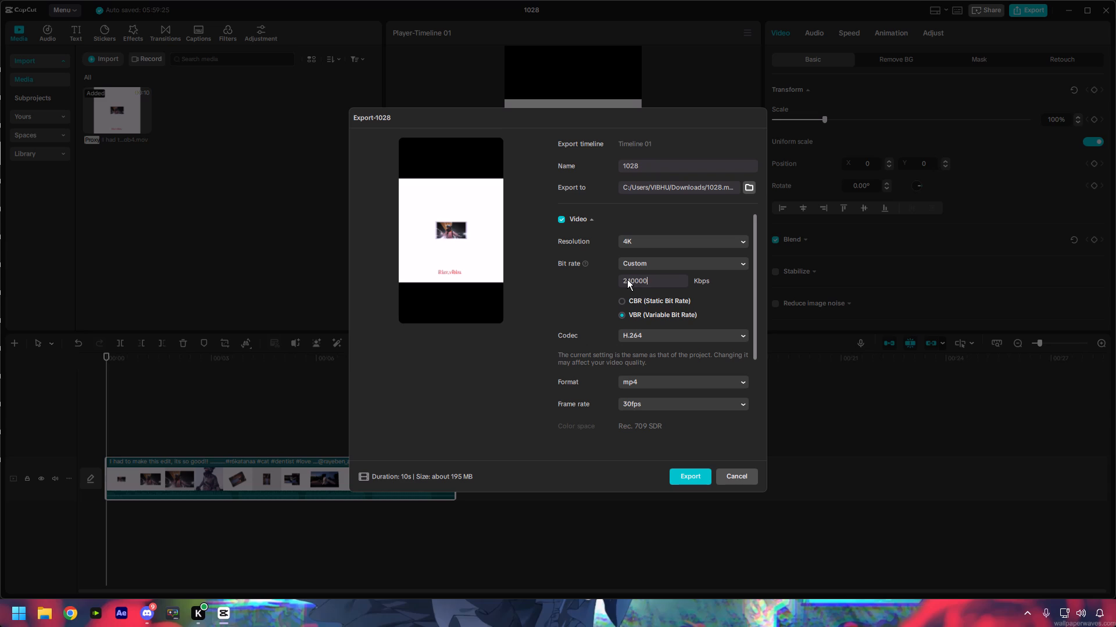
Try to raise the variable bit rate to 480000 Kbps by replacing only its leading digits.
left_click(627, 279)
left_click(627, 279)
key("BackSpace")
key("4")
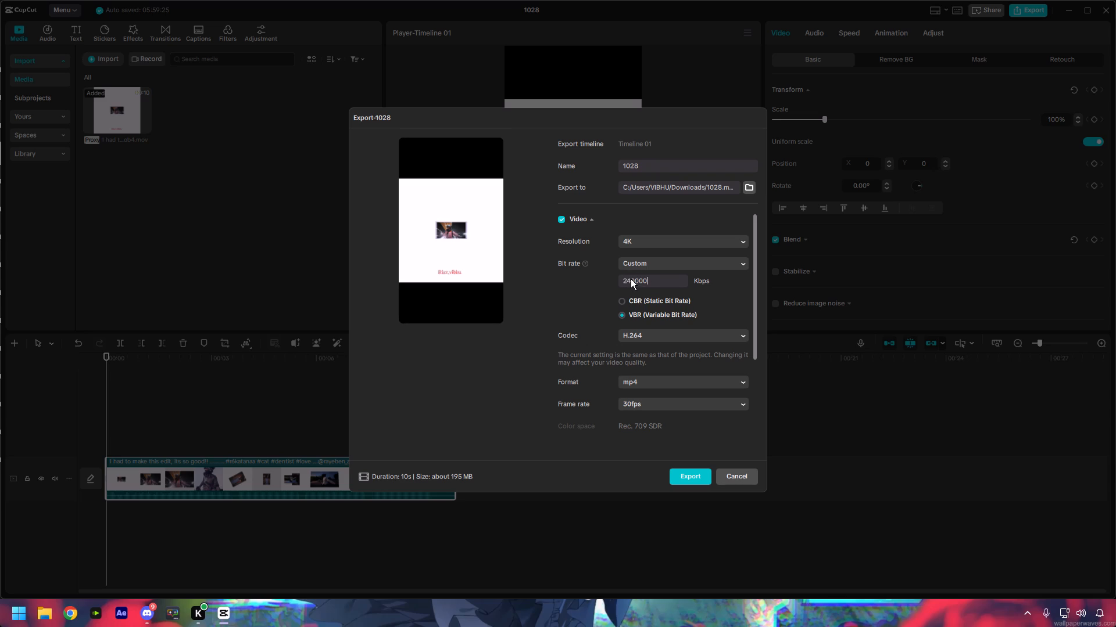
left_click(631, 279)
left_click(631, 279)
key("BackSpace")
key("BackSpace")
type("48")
Set the export to the H.264 codec, 60fps frame rate and 4K resolution, and look over the remaining export options.
left_click(651, 339)
left_click(647, 357)
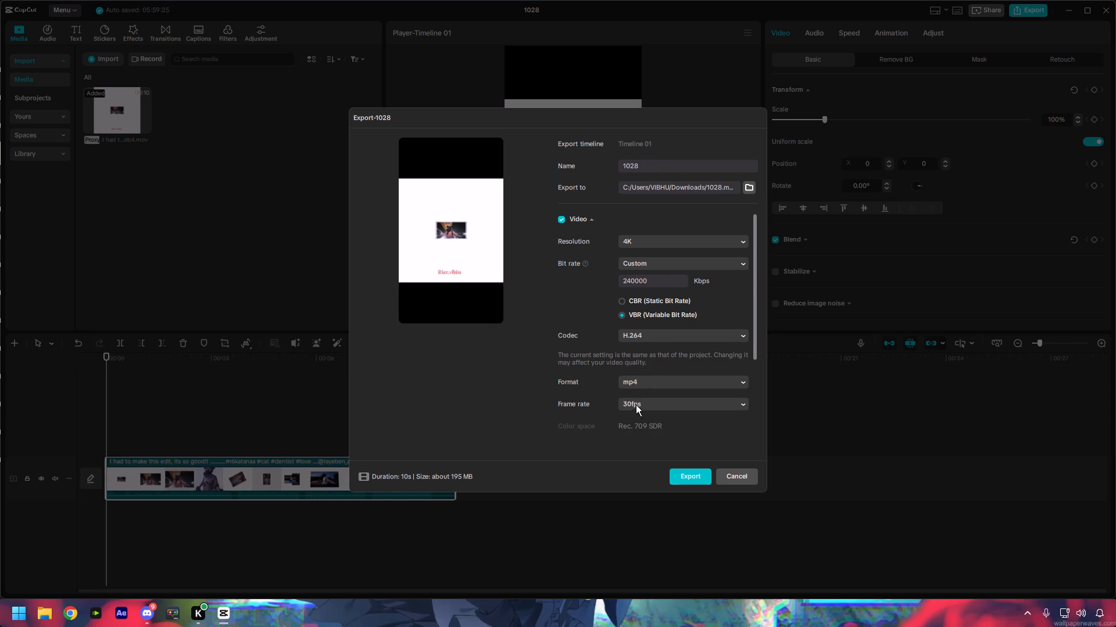
left_click(636, 404)
left_click(652, 540)
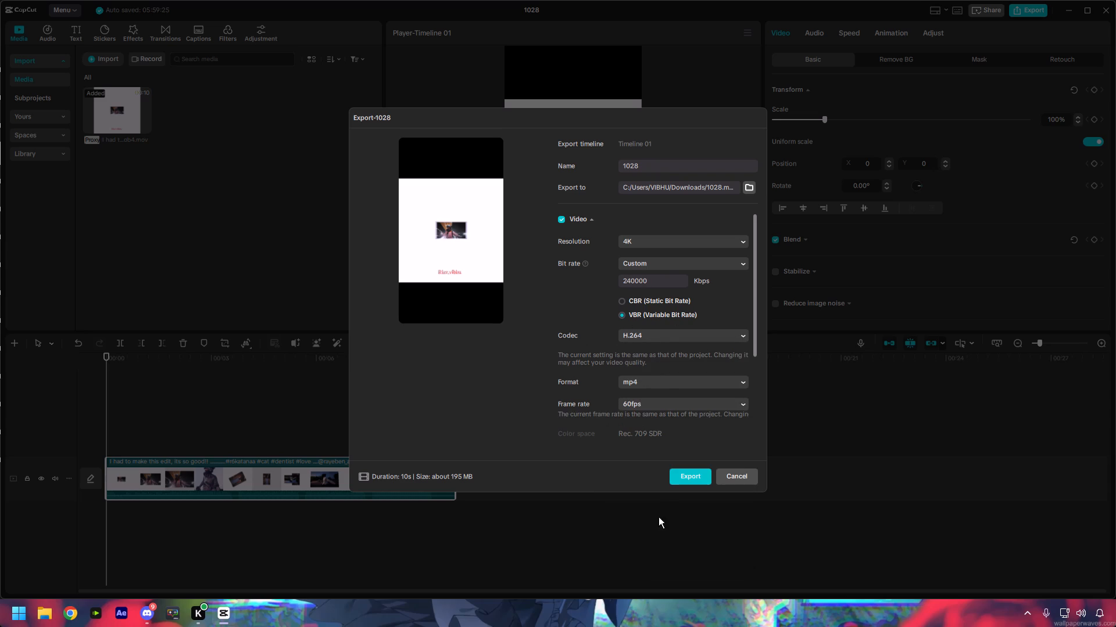
left_click(661, 240)
left_click(645, 341)
scroll(645, 320, "down", 3)
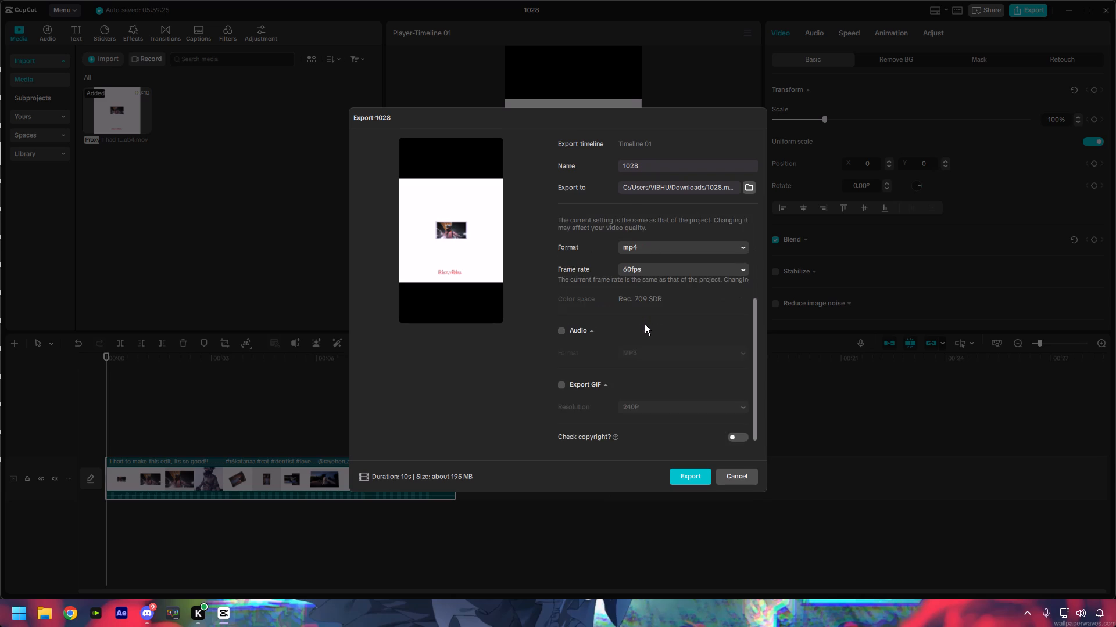
scroll(643, 349, "up", 3)
Switch the export back to CBR (Static Bit Rate) and try to set the bit rate to 480000 Kbps.
left_click(621, 299)
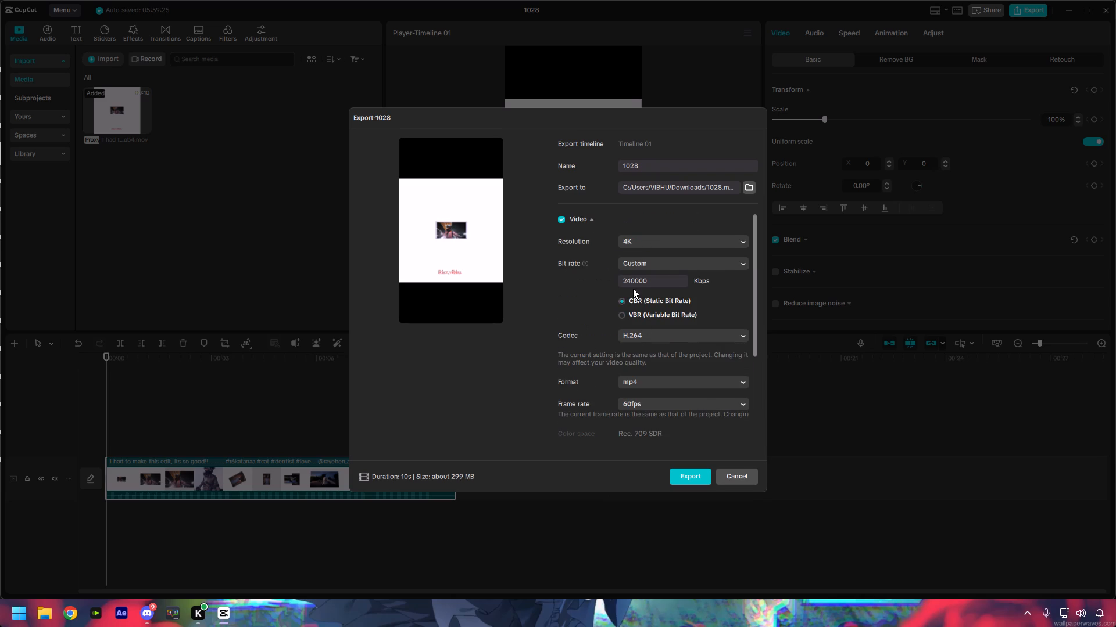
left_click(629, 279)
key("BackSpace")
key("BackSpace")
type("48")
Export the video and close the export window without sharing it.
left_click(686, 480)
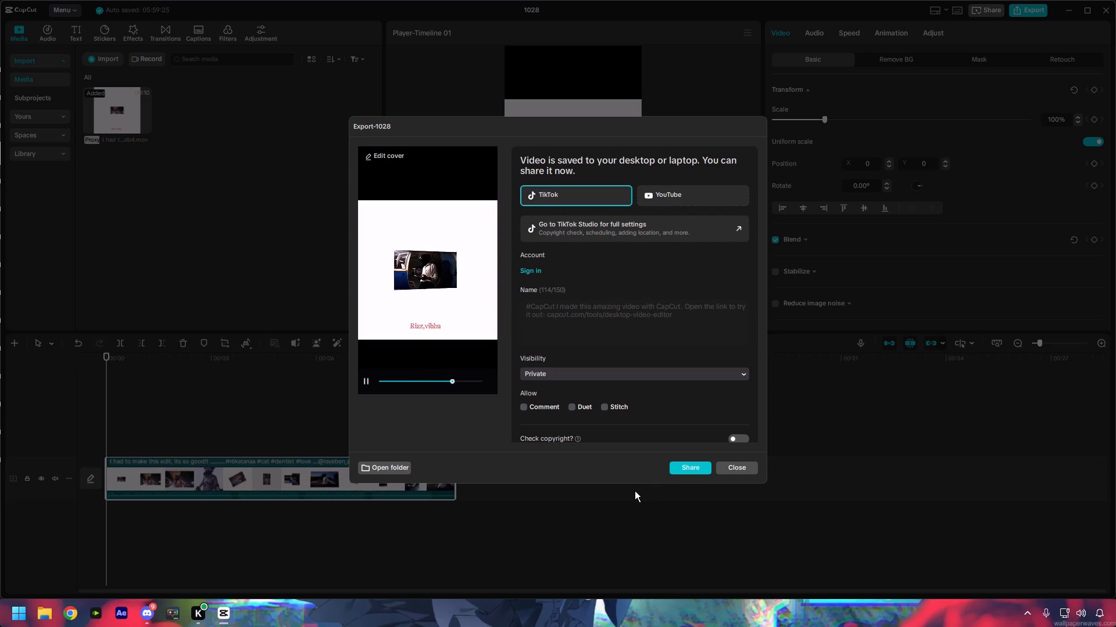
left_click(722, 466)
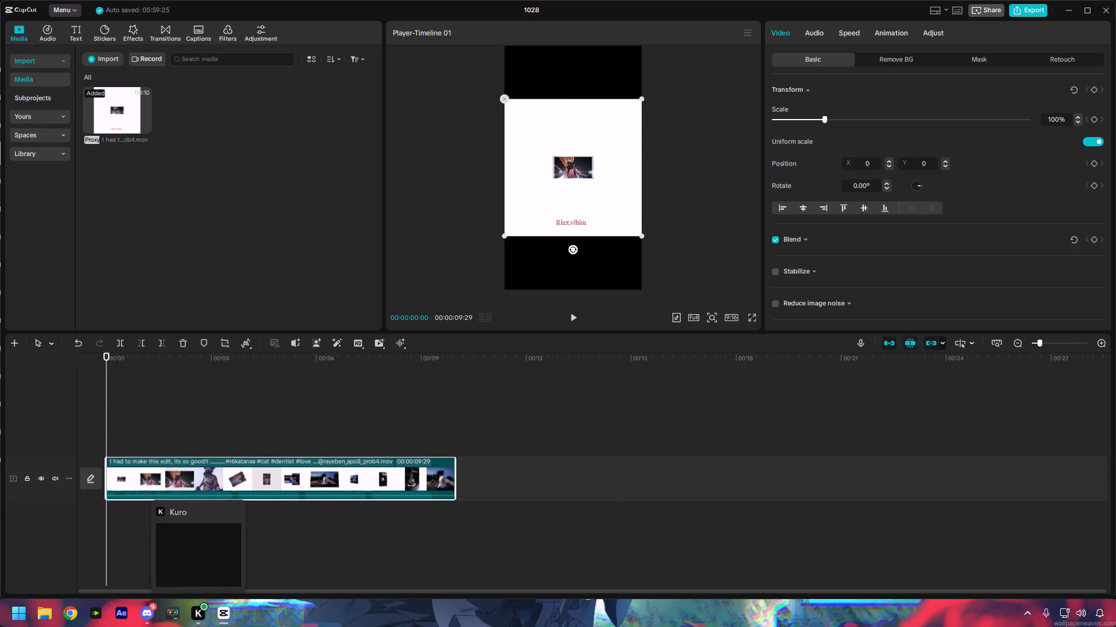